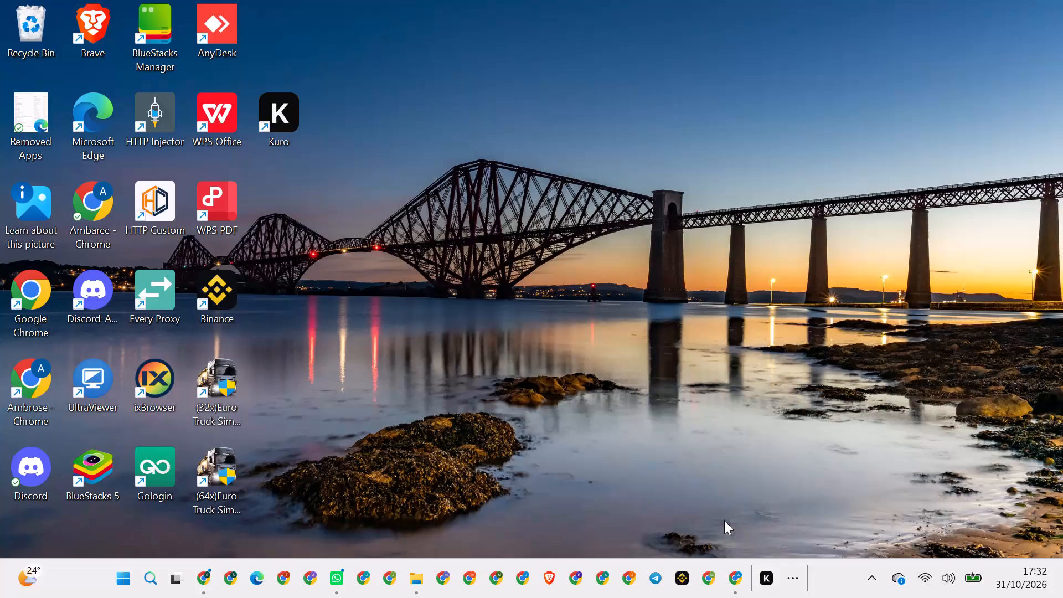
Switch to the Chrome window with the TradingView chart, clear its symbol search, maximize the window and dismiss the default-browser notice.
click(788, 576)
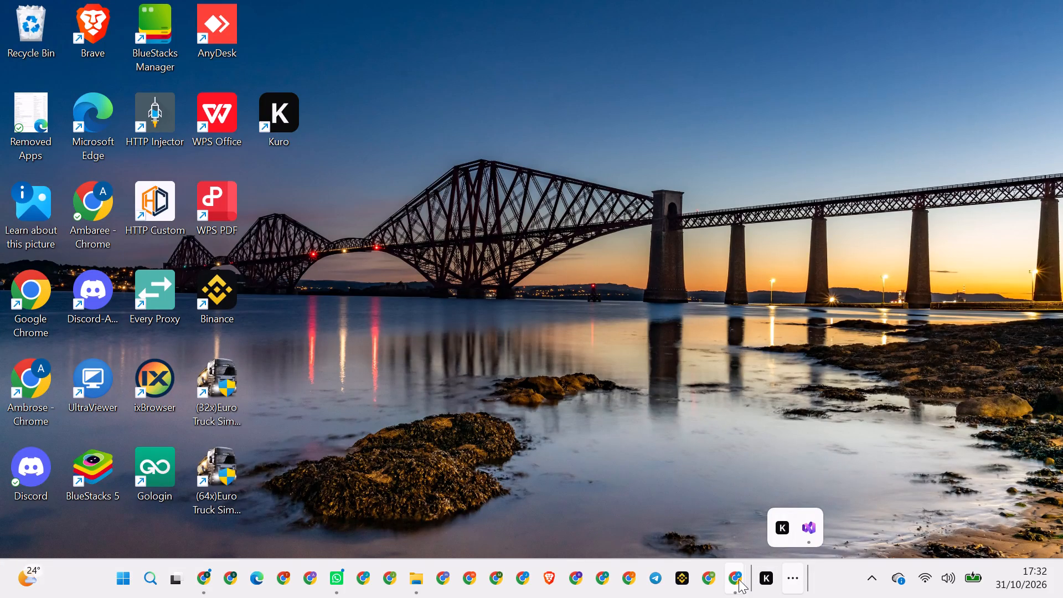
click(655, 515)
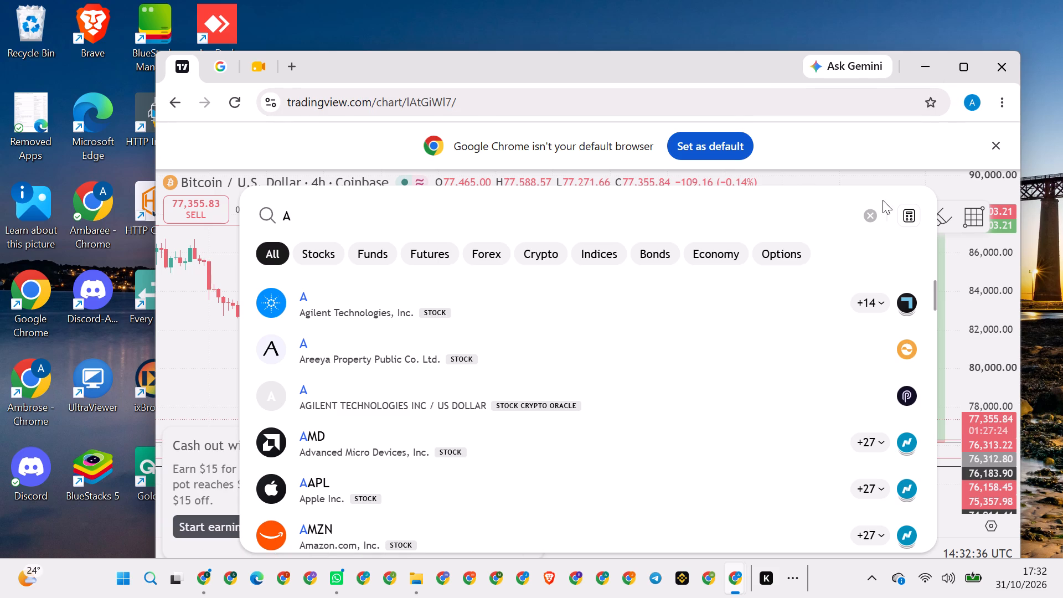
click(869, 215)
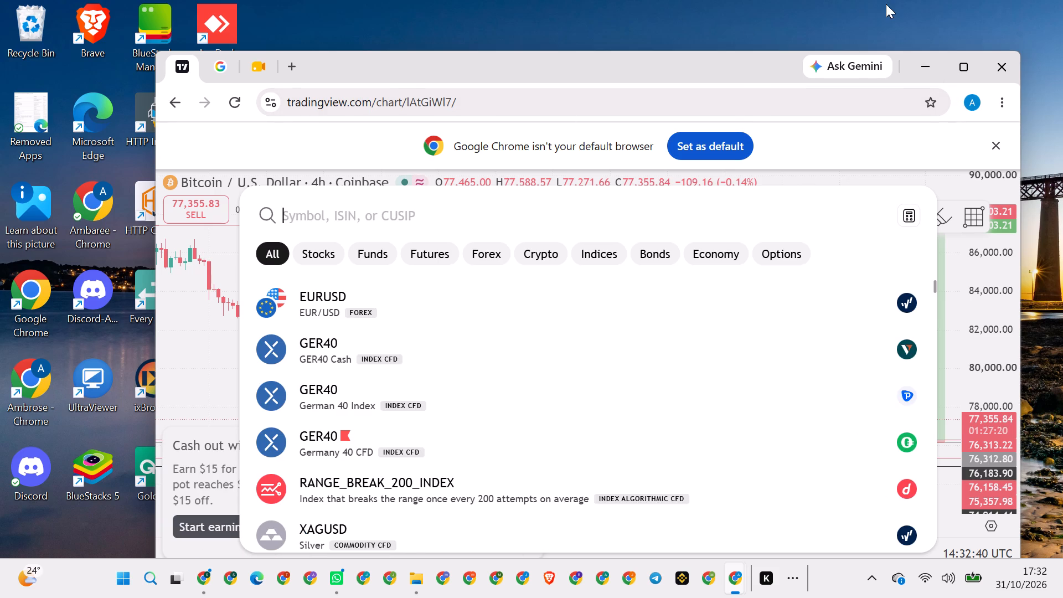
click(962, 68)
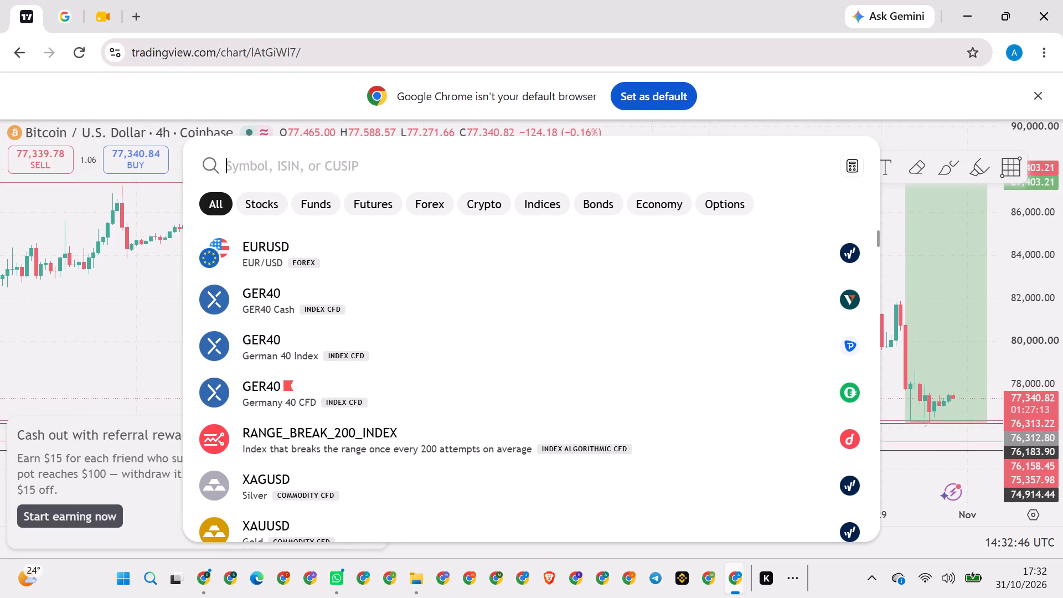
click(68, 24)
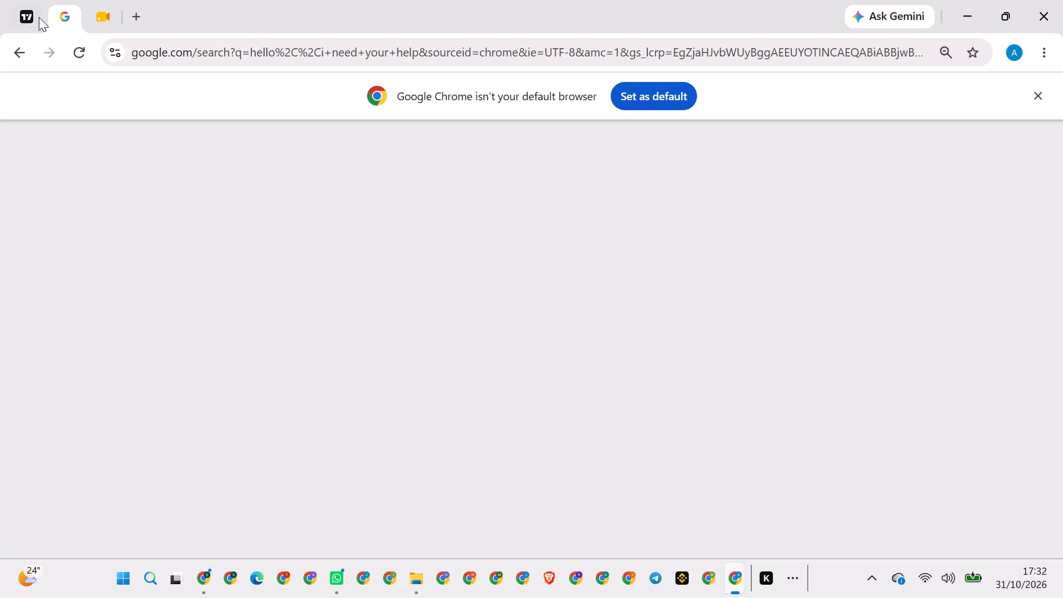
click(25, 17)
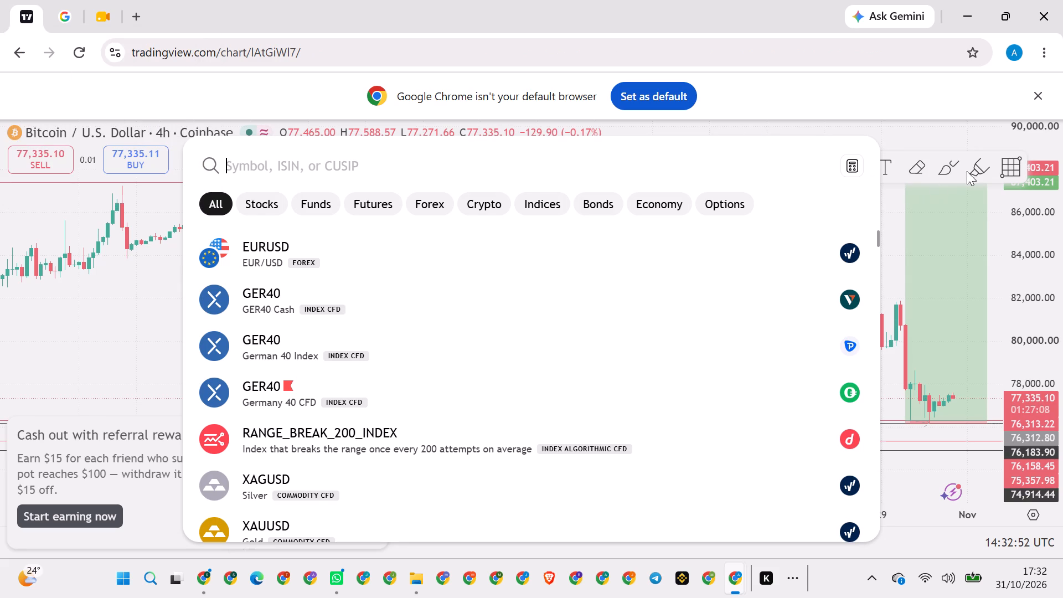
click(1036, 97)
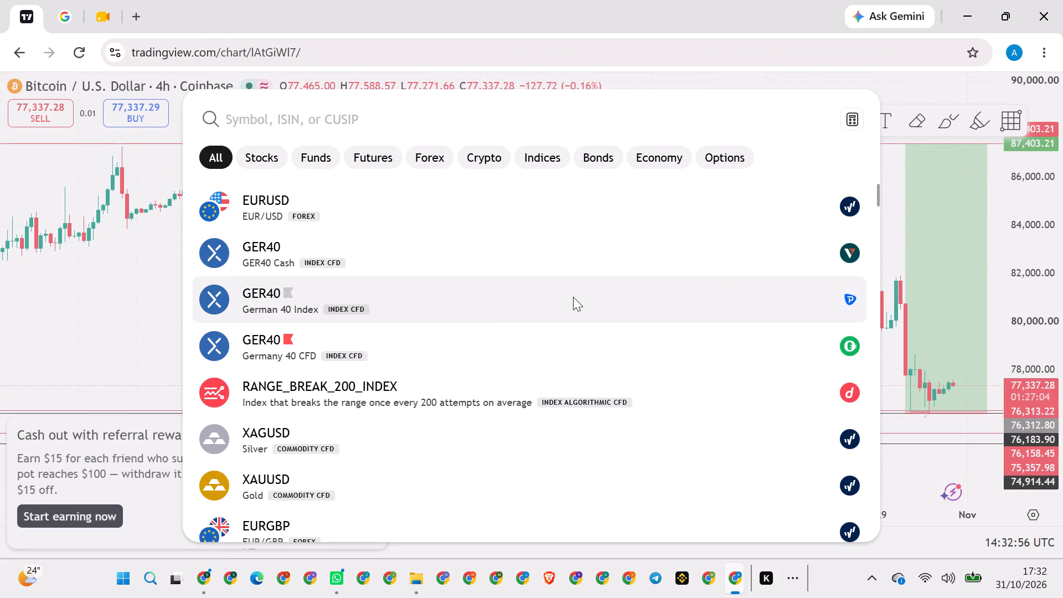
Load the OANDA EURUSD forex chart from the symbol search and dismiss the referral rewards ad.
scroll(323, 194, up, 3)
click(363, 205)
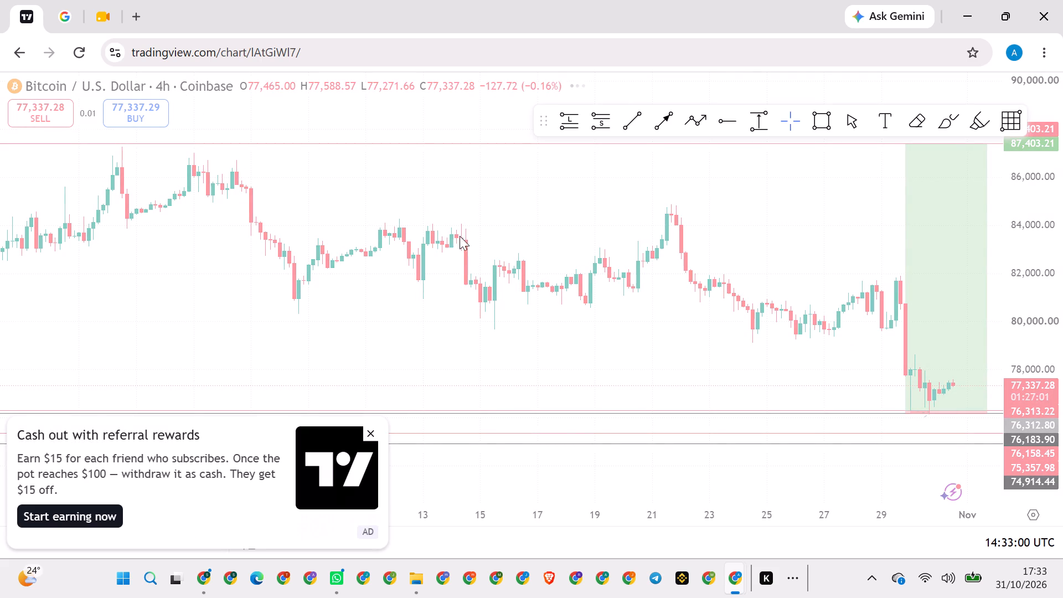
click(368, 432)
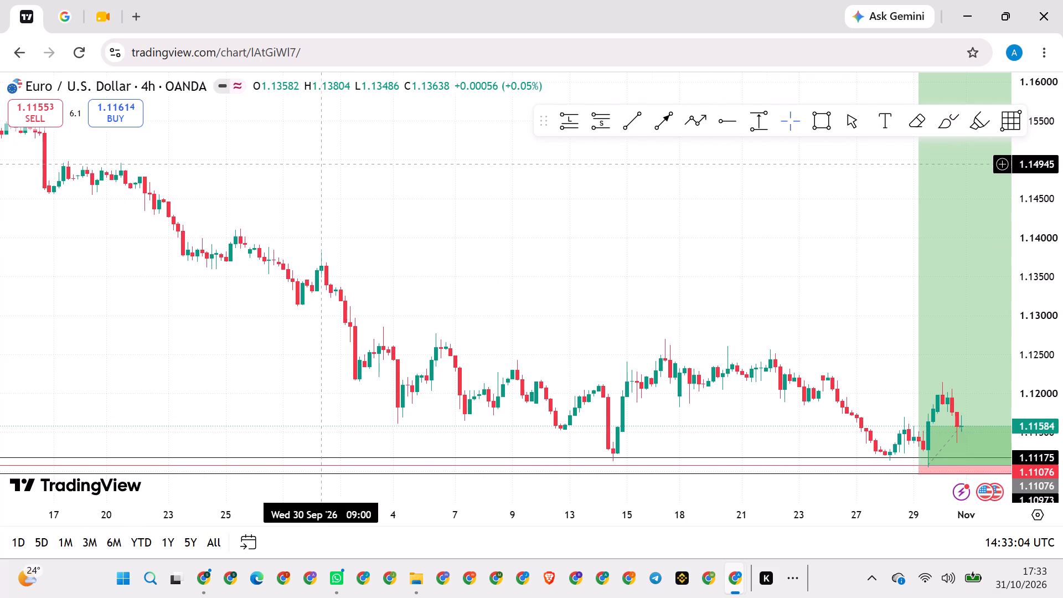
Reload the TradingView chart page and accept leaving unsaved changes.
click(80, 53)
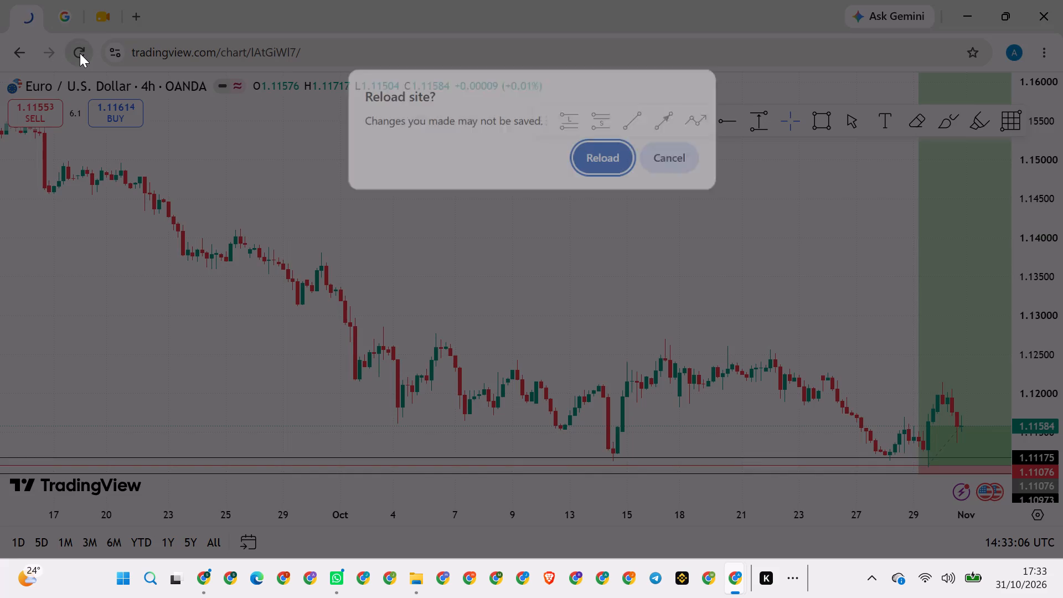
click(610, 159)
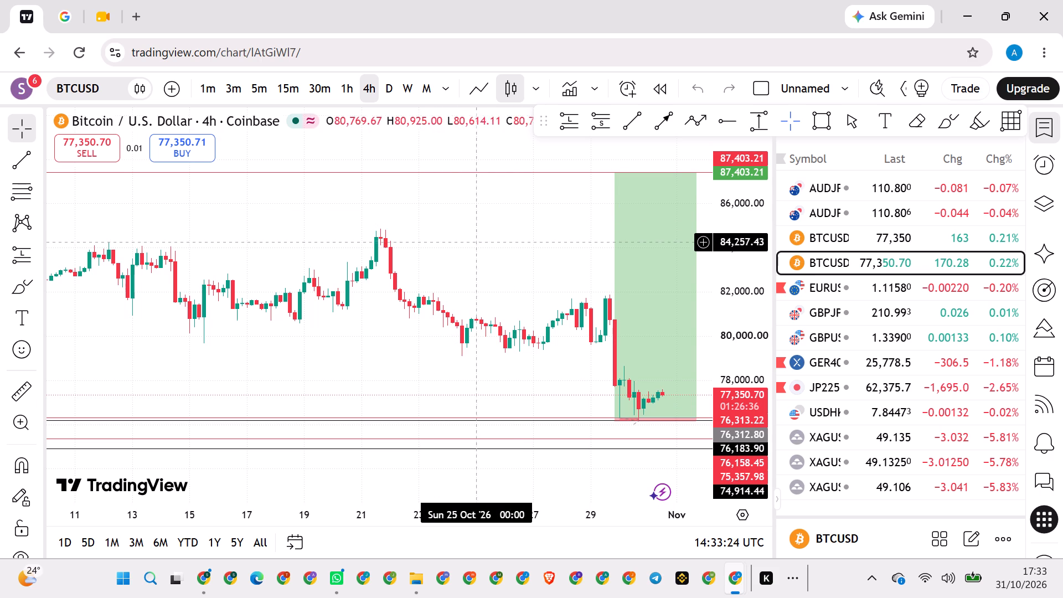
Lower the stop level of the long position on the BTCUSD chart to about 75,803, then deselect it.
scroll(481, 243, left, 1)
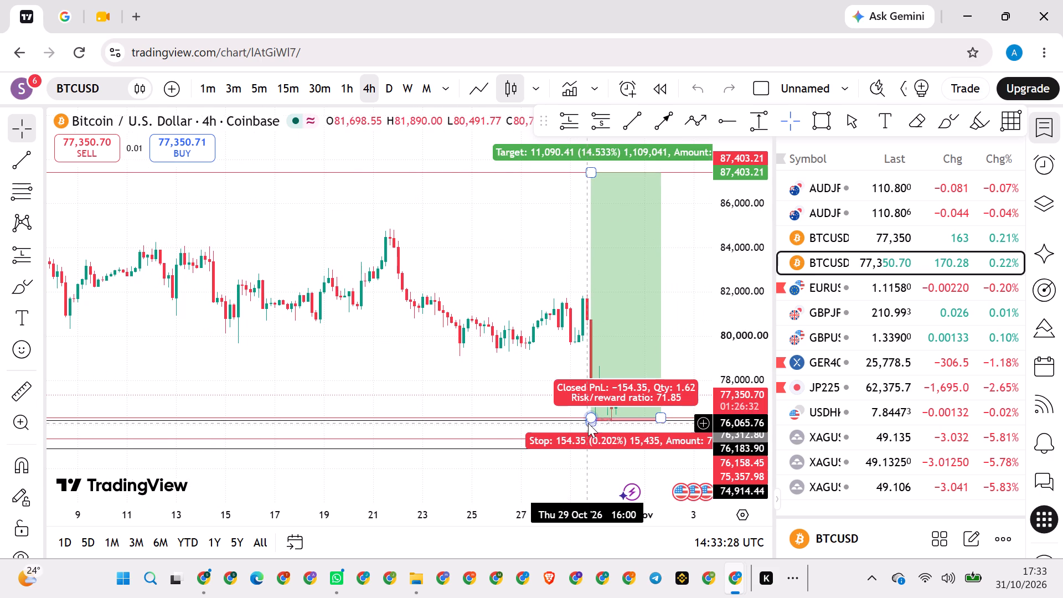
drag(589, 424, 589, 430)
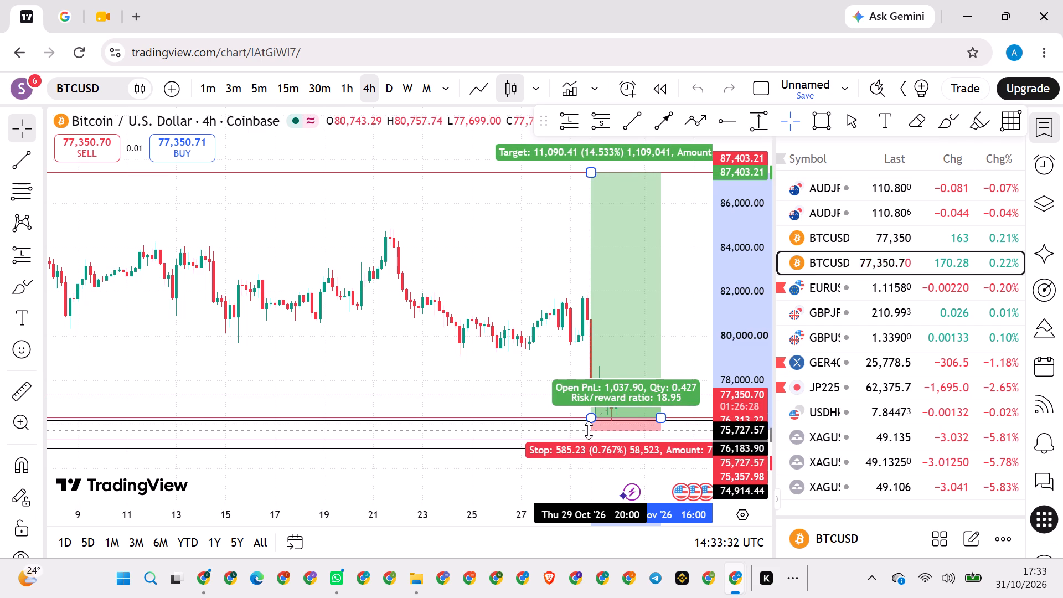
drag(589, 430, 589, 429)
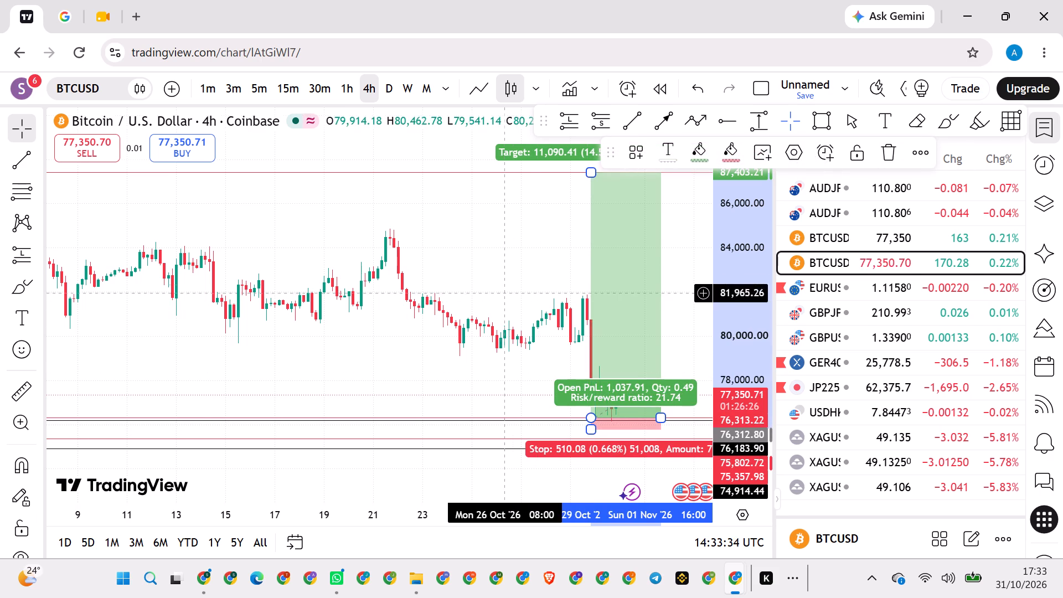
click(500, 274)
scroll(500, 274, left, 1)
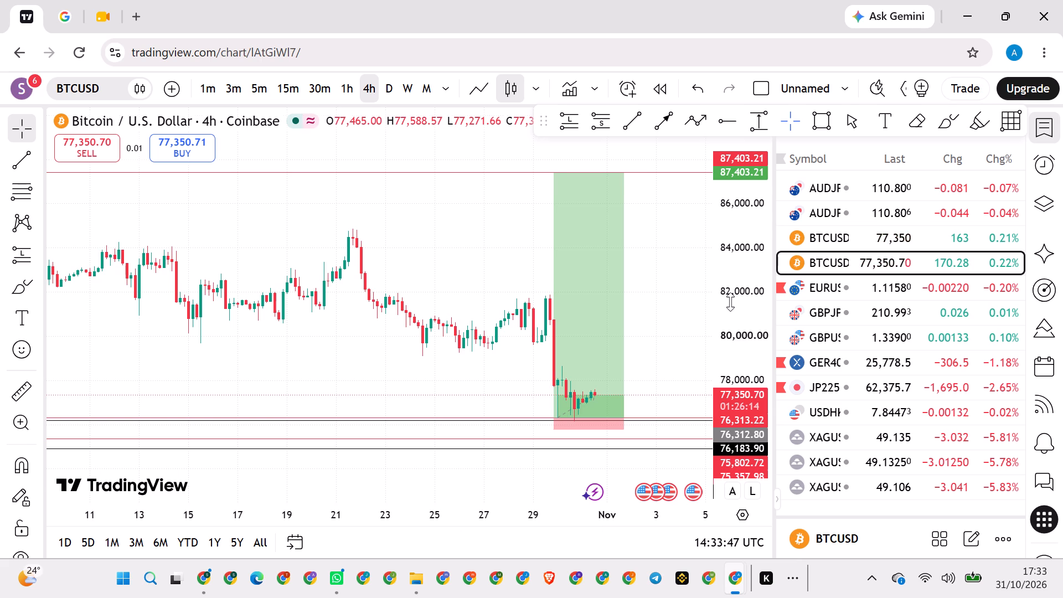
Reload the "hello,,i need your help" Google Search tab, exiting the unresponsive pages.
click(65, 17)
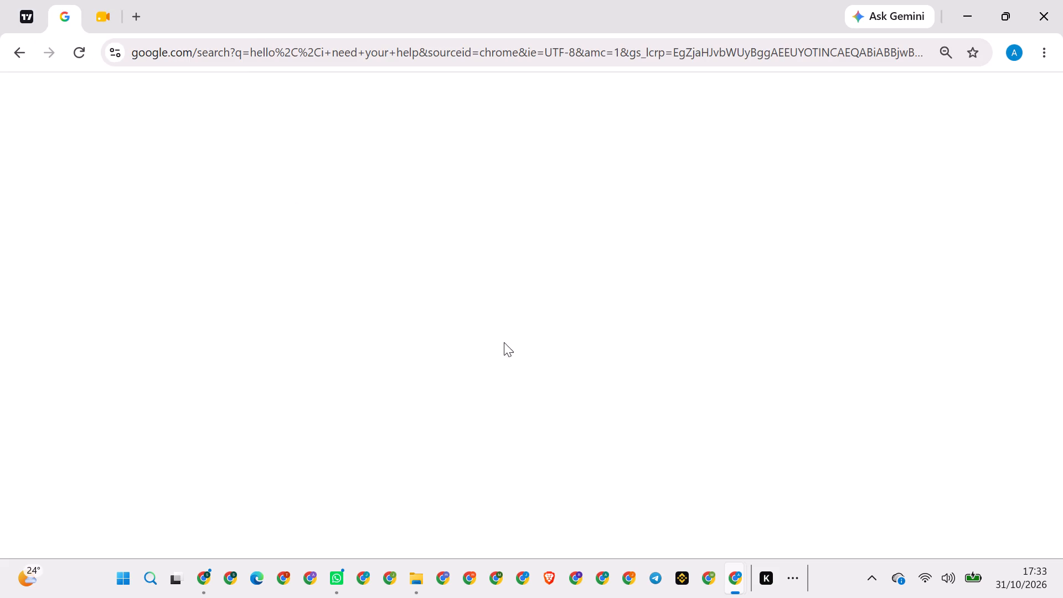
click(74, 55)
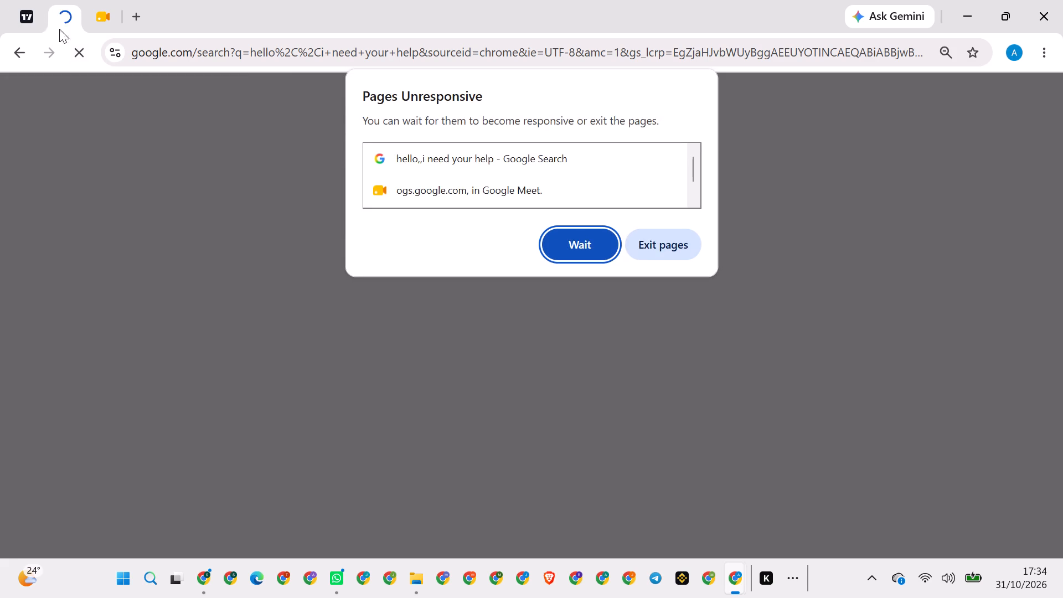
click(572, 247)
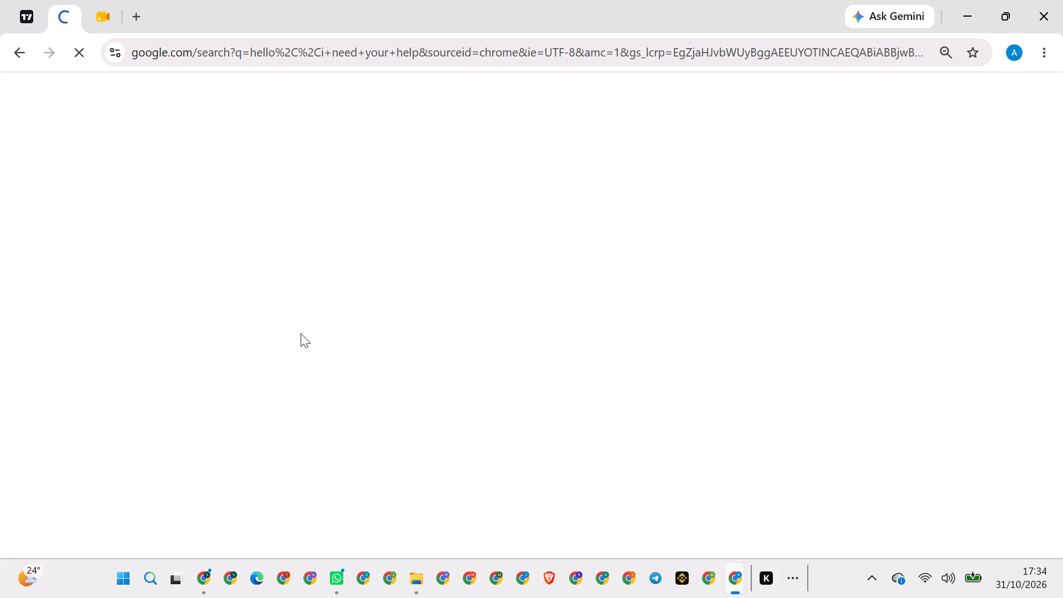
click(794, 581)
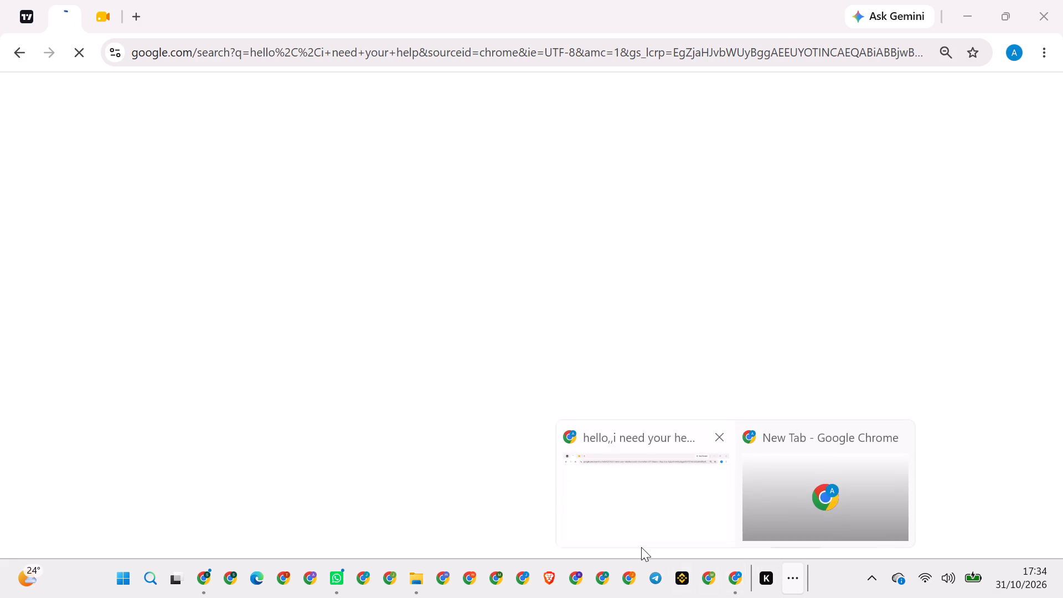
click(612, 519)
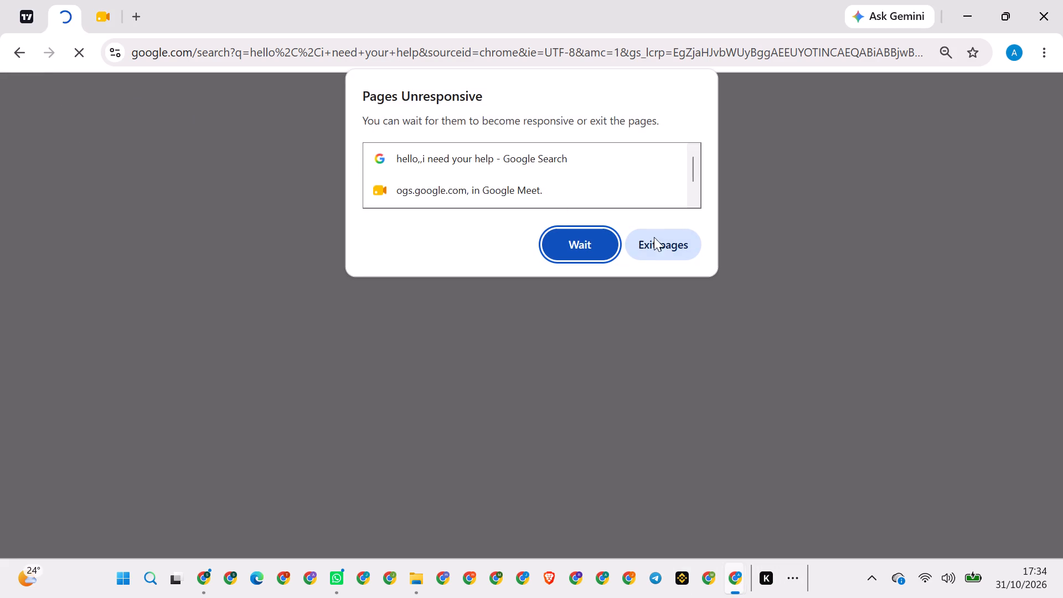
click(665, 245)
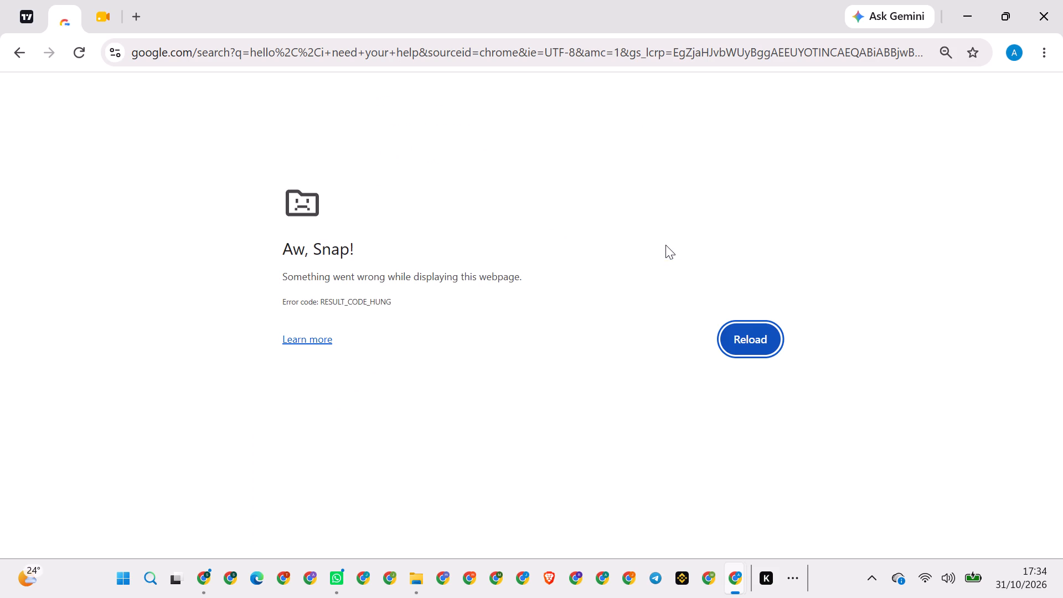
click(64, 14)
click(79, 48)
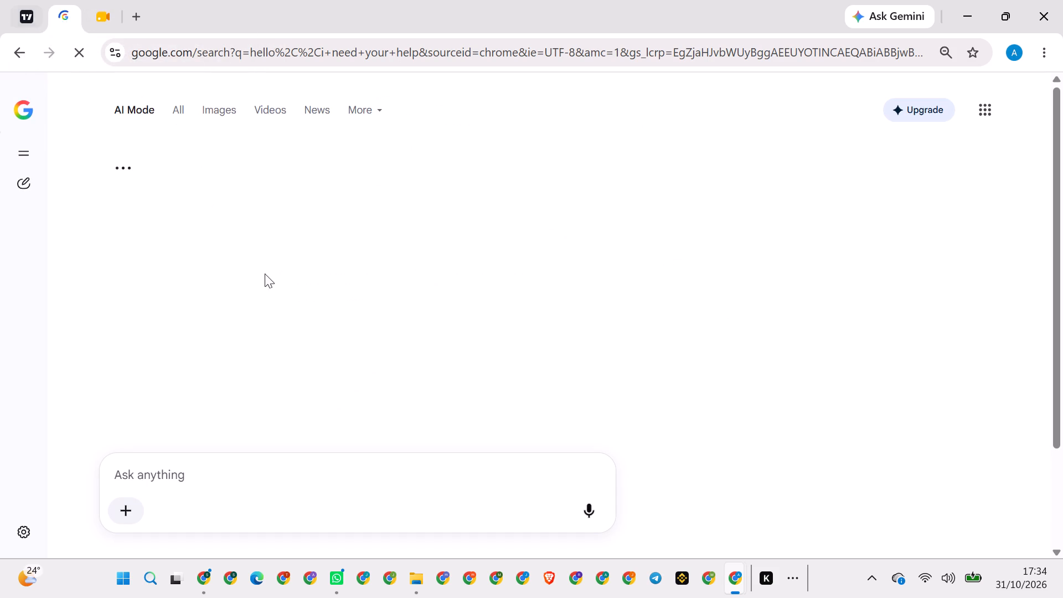
Return to the TradingView tab and change the chart symbol to USDJPY from the FOREXCOM source.
click(24, 24)
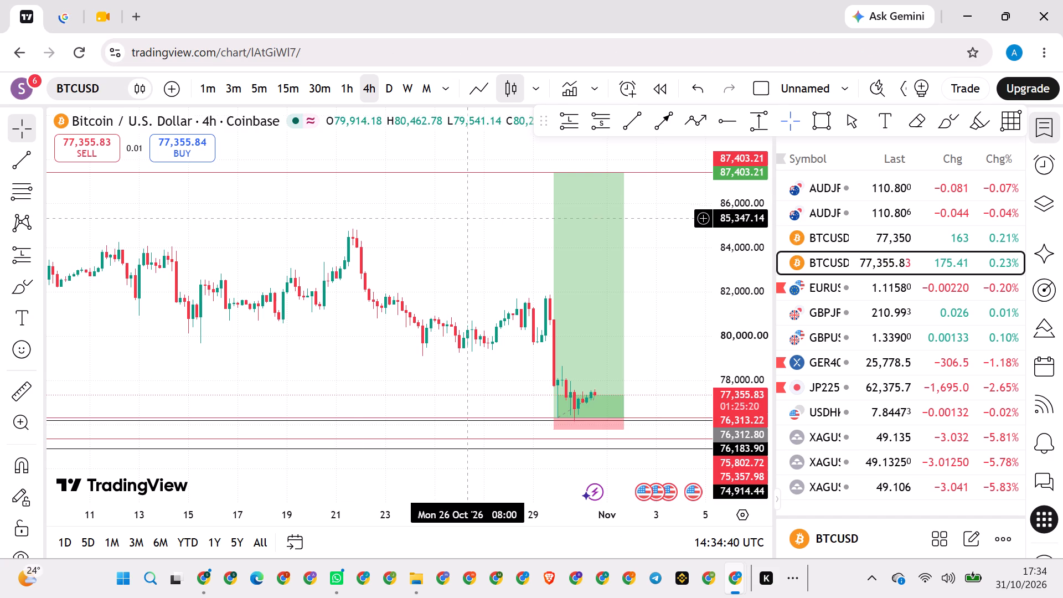
click(96, 89)
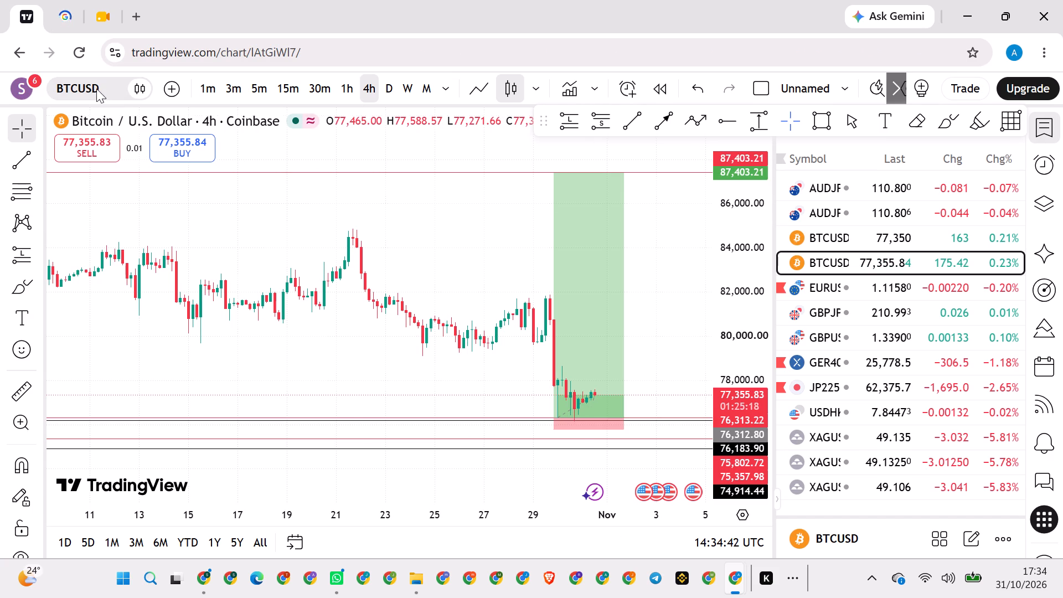
click(281, 118)
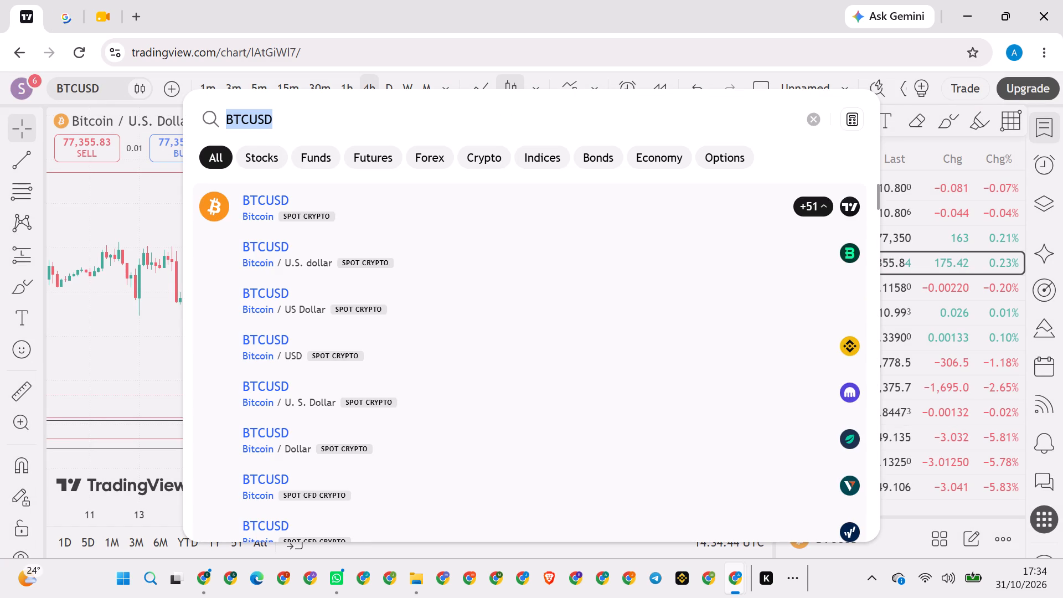
key(BackSpace)
key(BackSpace)
key(BackSpace)
key(BackSpace)
key(BackSpace)
key(BackSpace)
key(BackSpace)
key(BackSpace)
key(BackSpace)
key(BackSpace)
key(BackSpace)
key(BackSpace)
key(BackSpace)
key(BackSpace)
key(BackSpace)
key(BackSpace)
key(BackSpace)
key(BackSpace)
key(BackSpace)
key(BackSpace)
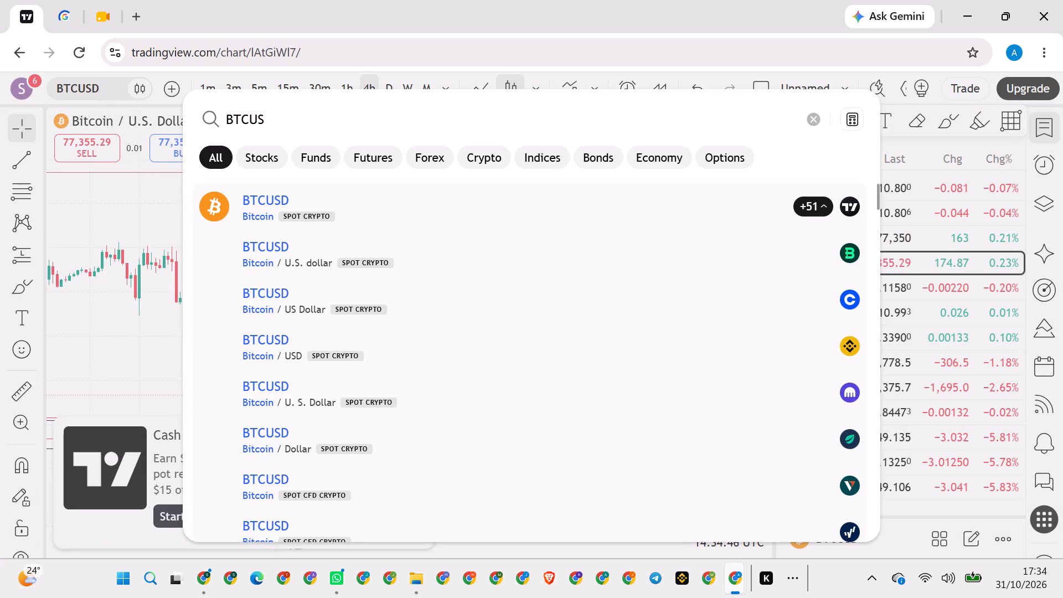
key(BackSpace)
key(BackSpace)
key(BackSpace)
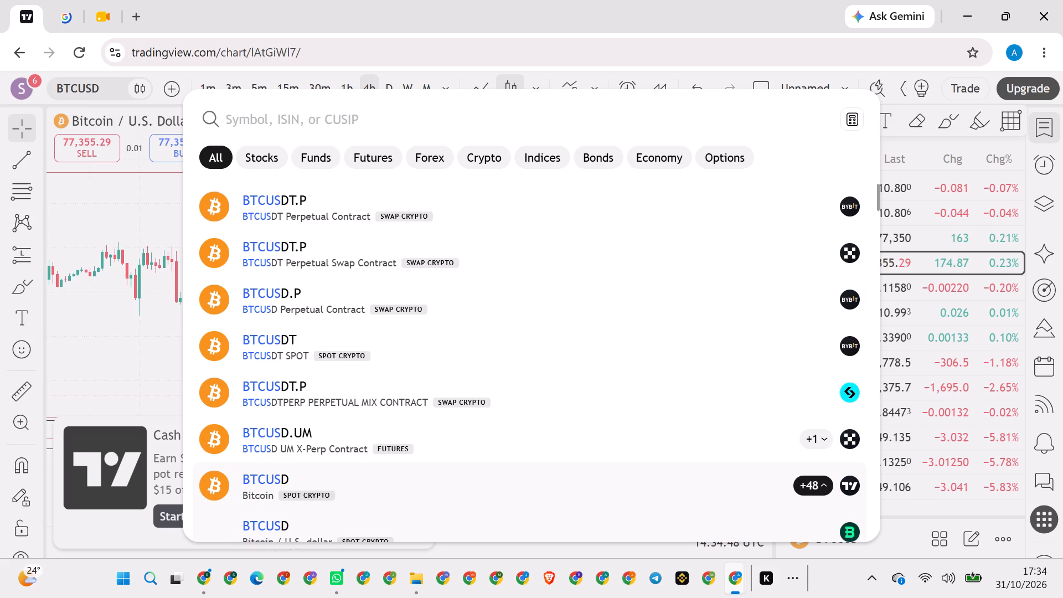
text(usdjpy)
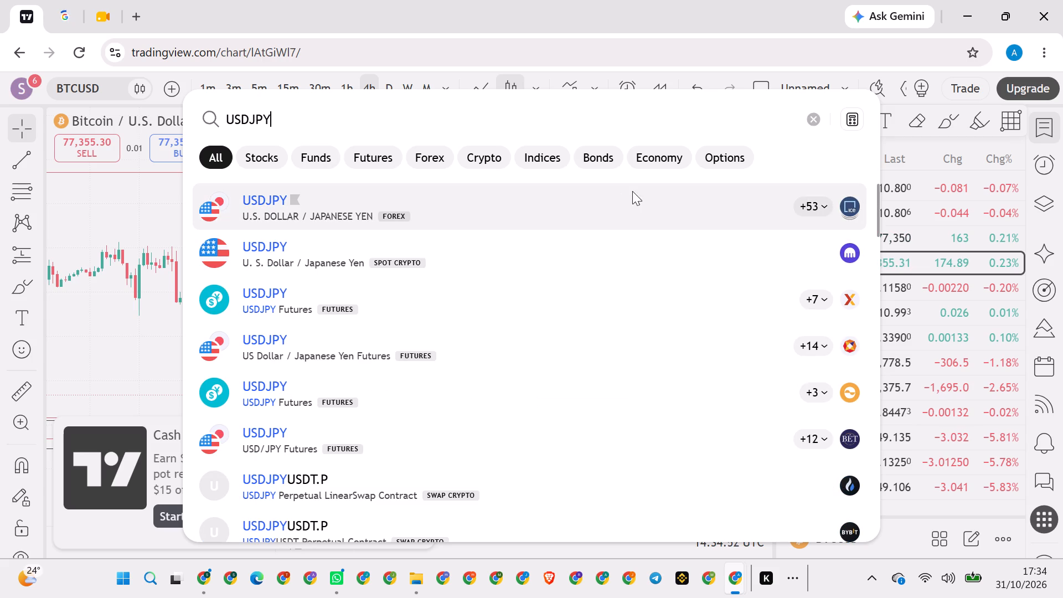
click(825, 207)
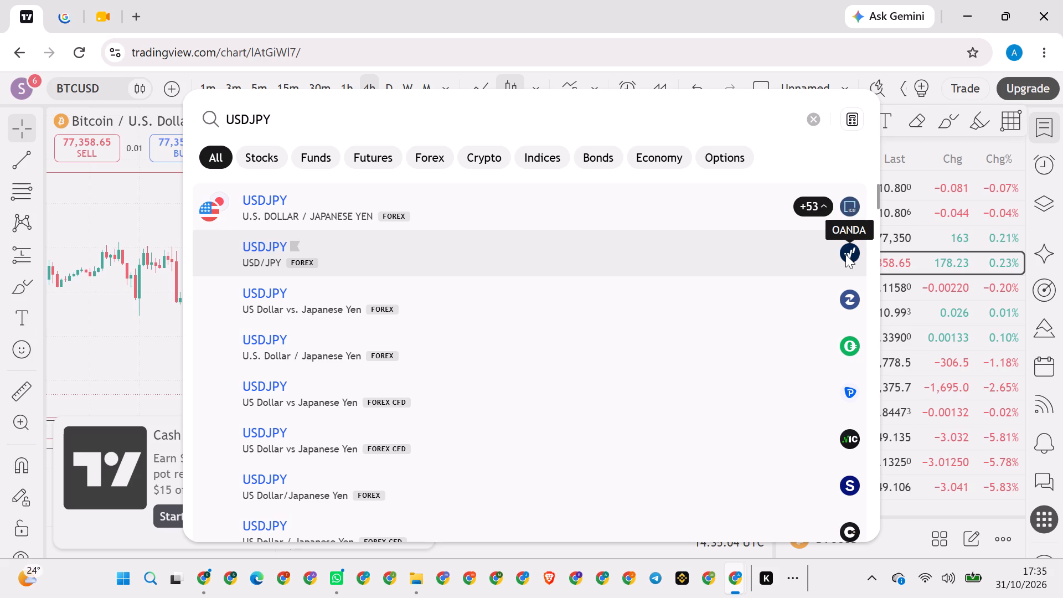
click(791, 339)
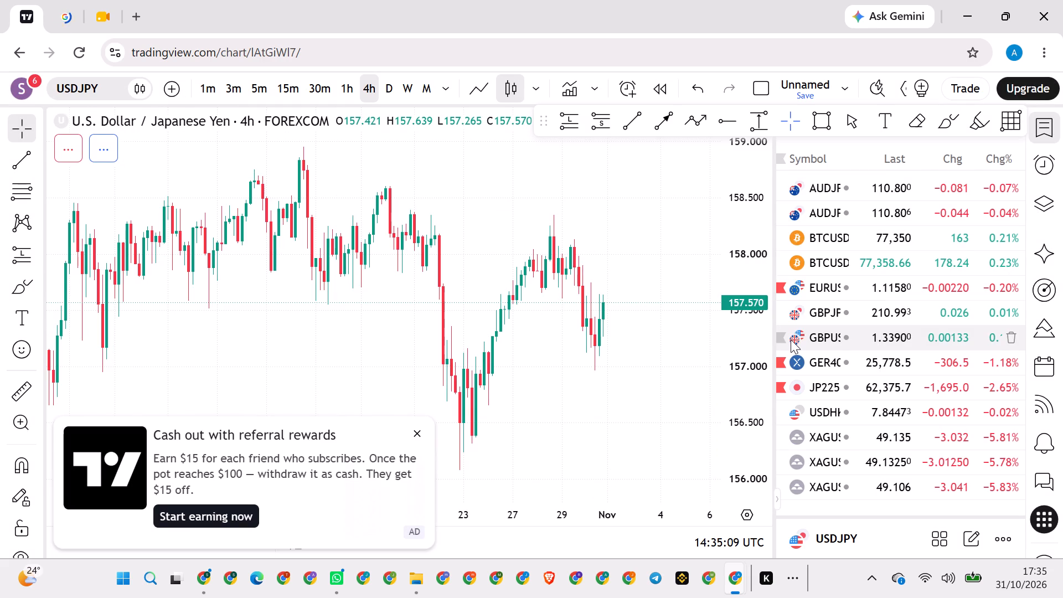
Set the USDJPY chart to the 5-minute timeframe and dismiss the referral rewards ad, waiting for unresponsive pages.
click(417, 434)
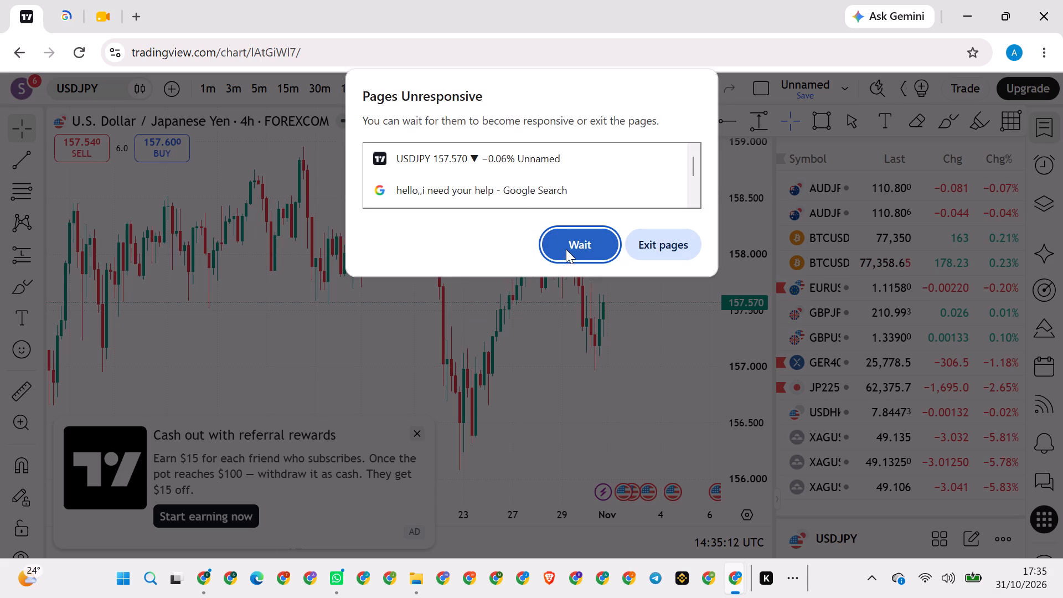
click(566, 249)
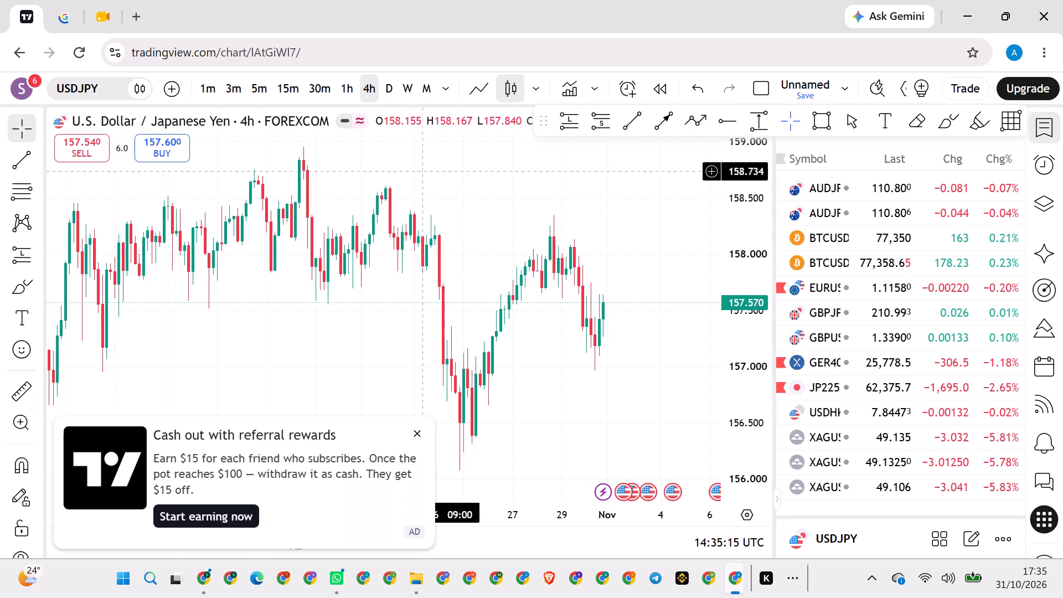
click(260, 87)
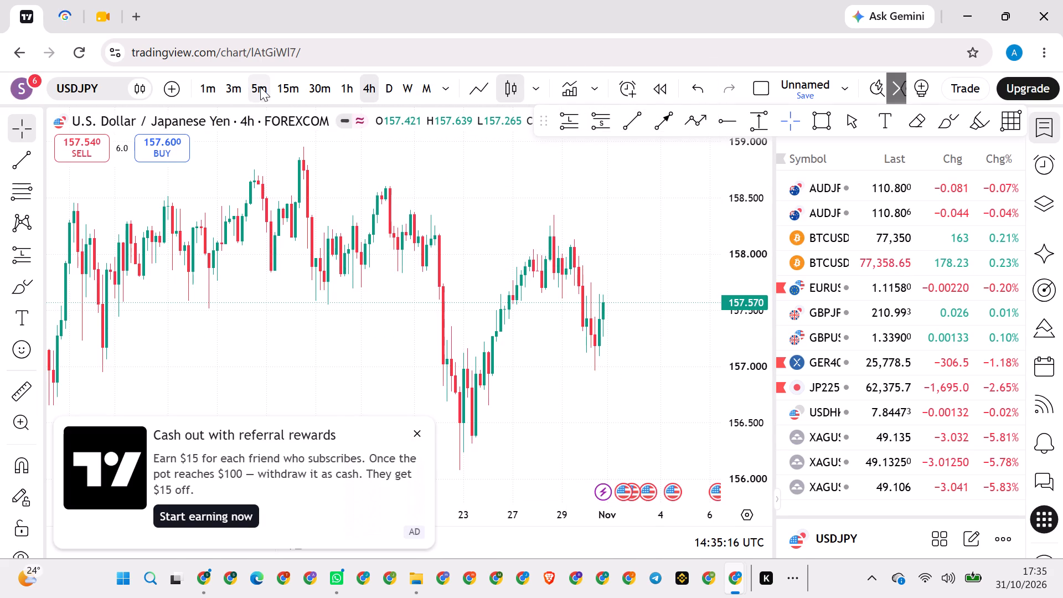
click(417, 434)
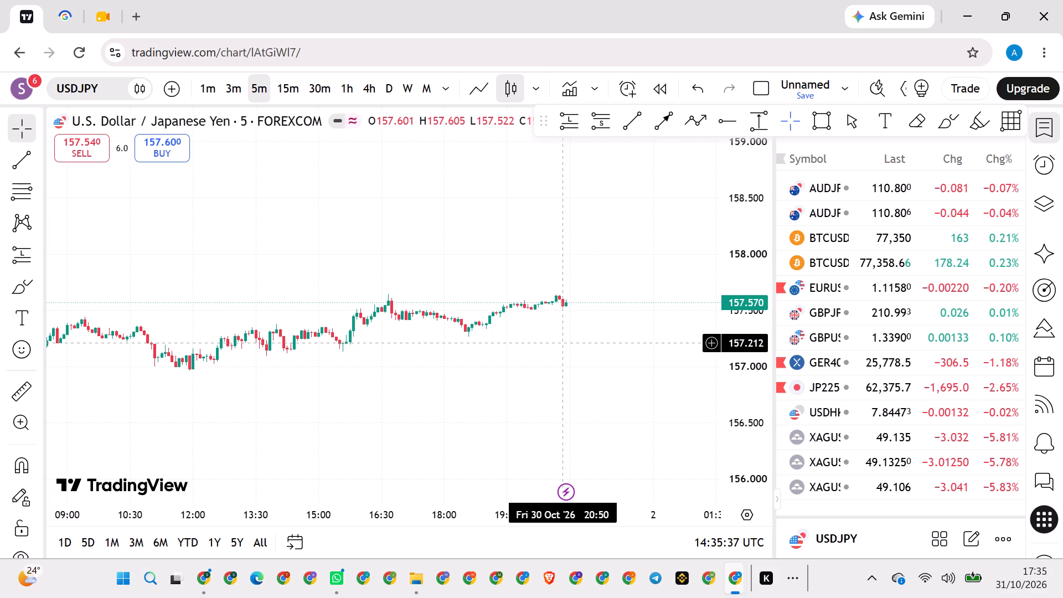
Add the Sessions [LuxAlgo] community indicator to the USDJPY chart by searching for "session", waiting for unresponsive pages.
scroll(750, 247, up, 6)
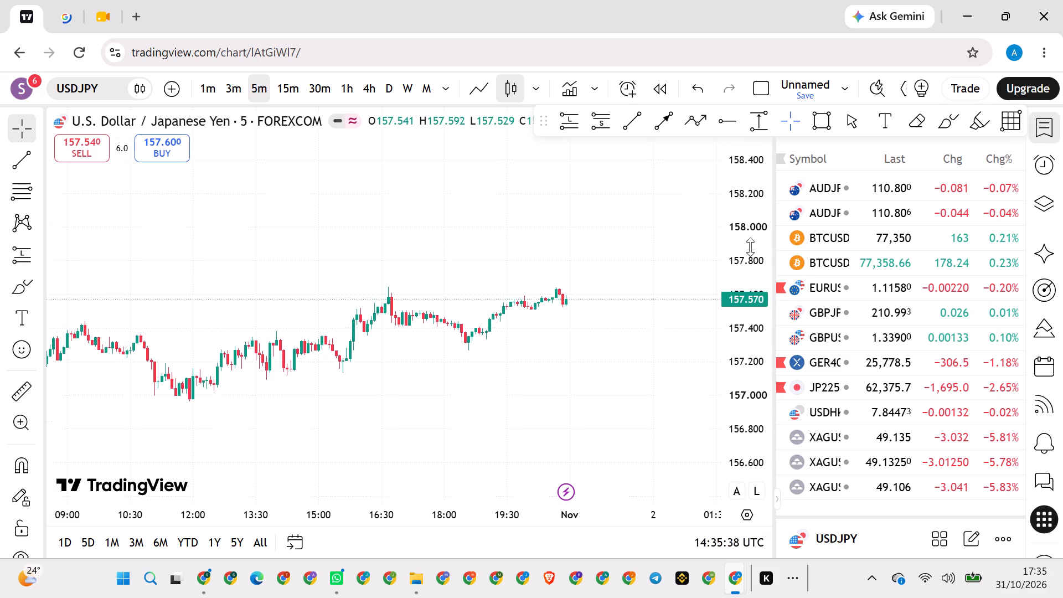
scroll(750, 247, up, 4)
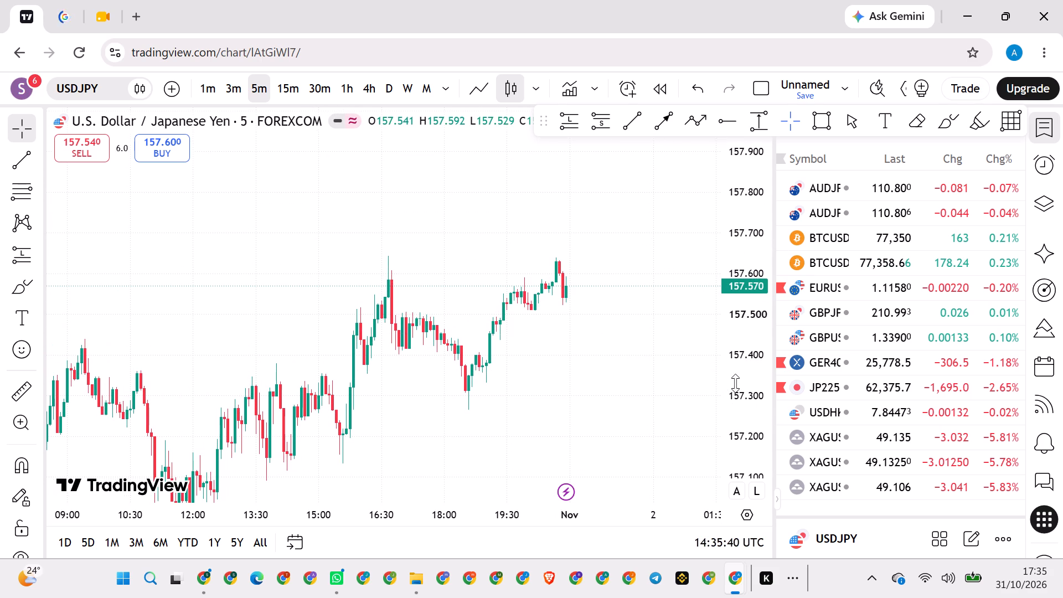
scroll(743, 385, down, 5)
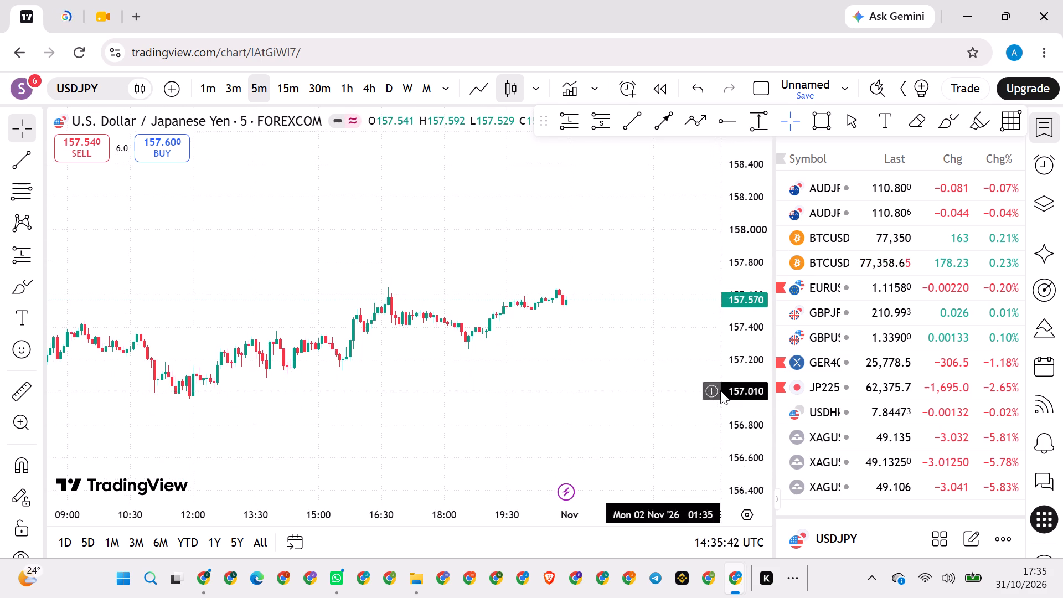
scroll(745, 376, up, 2)
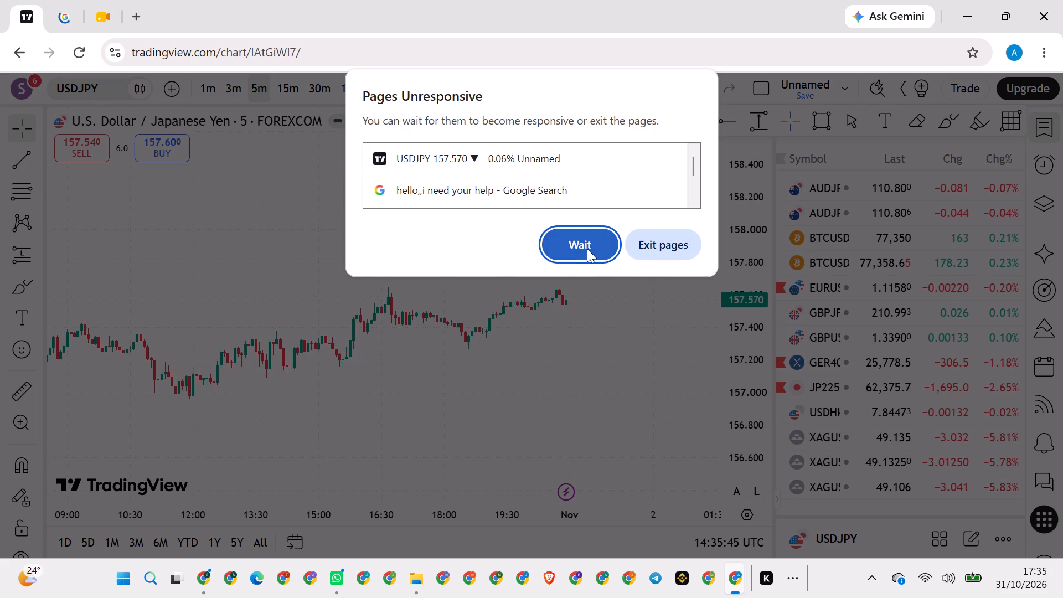
click(584, 248)
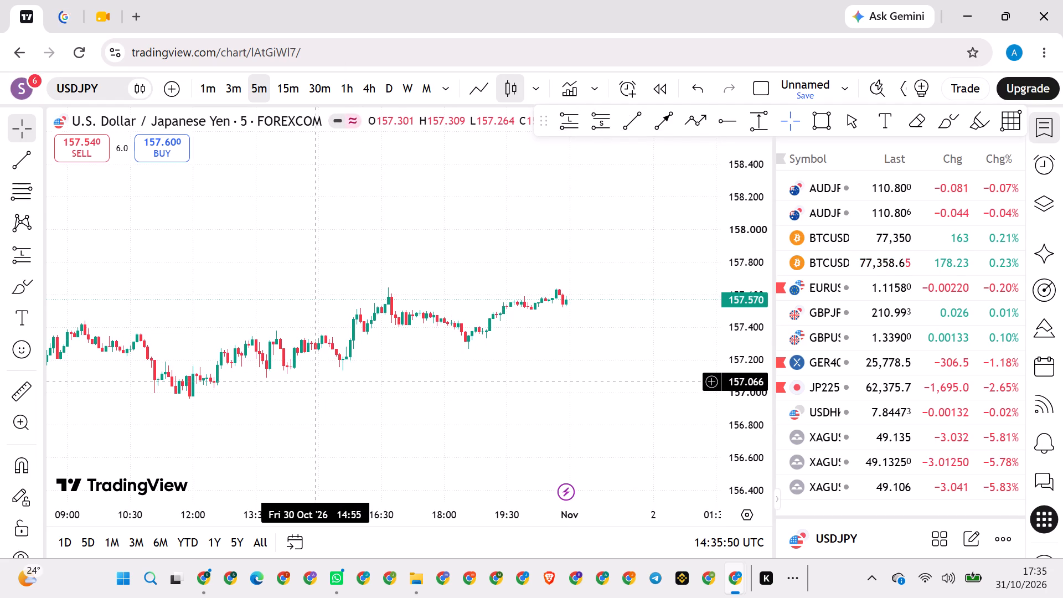
scroll(315, 382, right, 5)
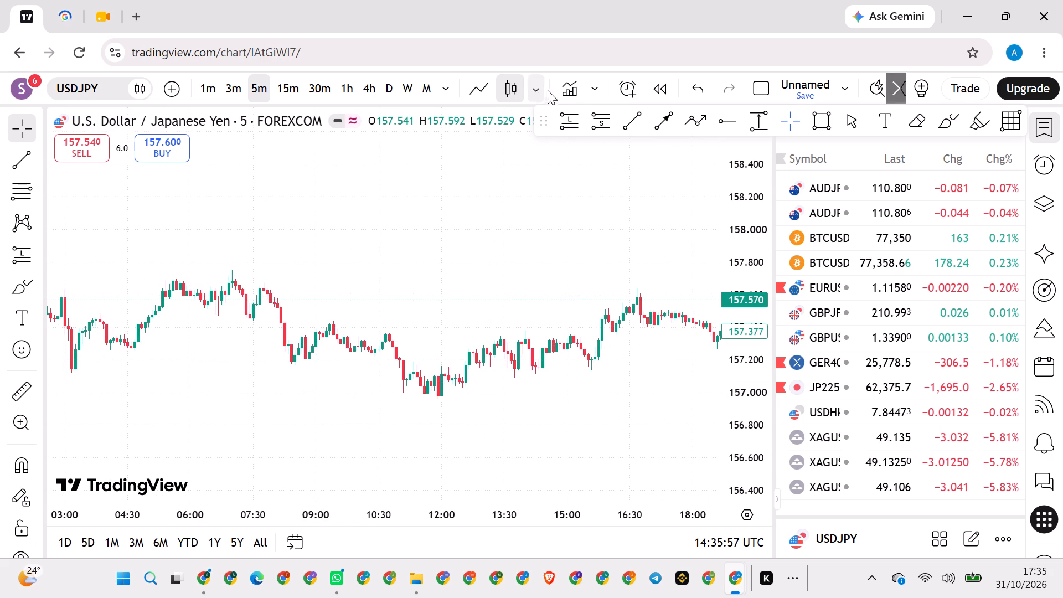
click(568, 89)
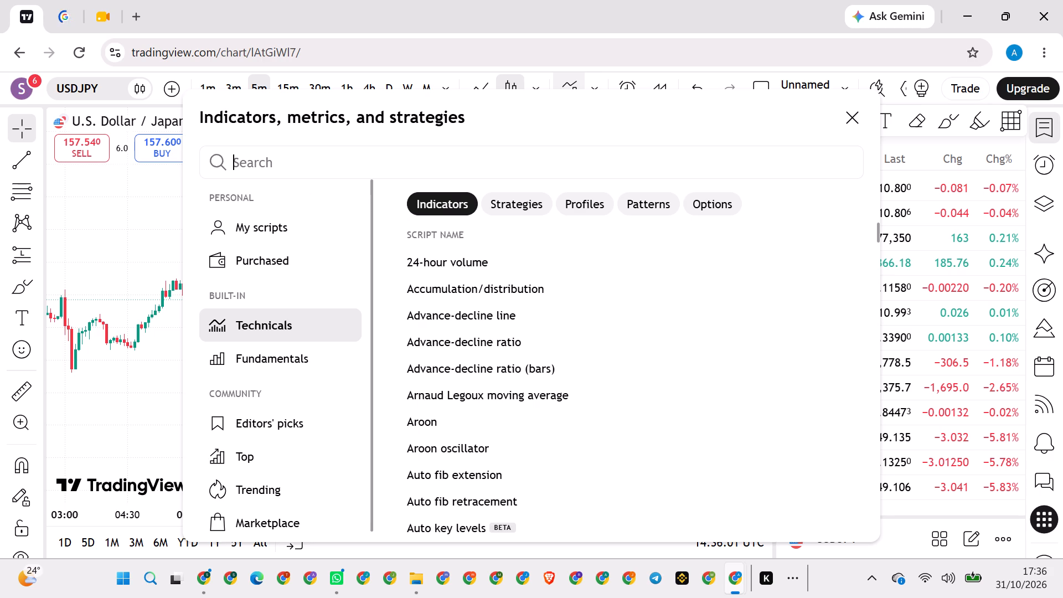
text(sess)
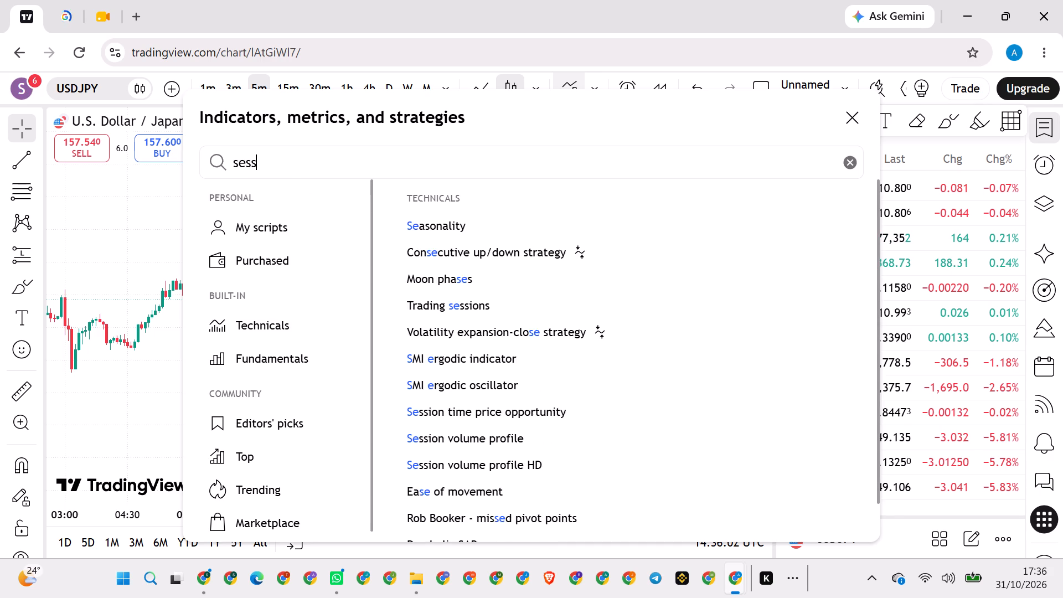
text(ion)
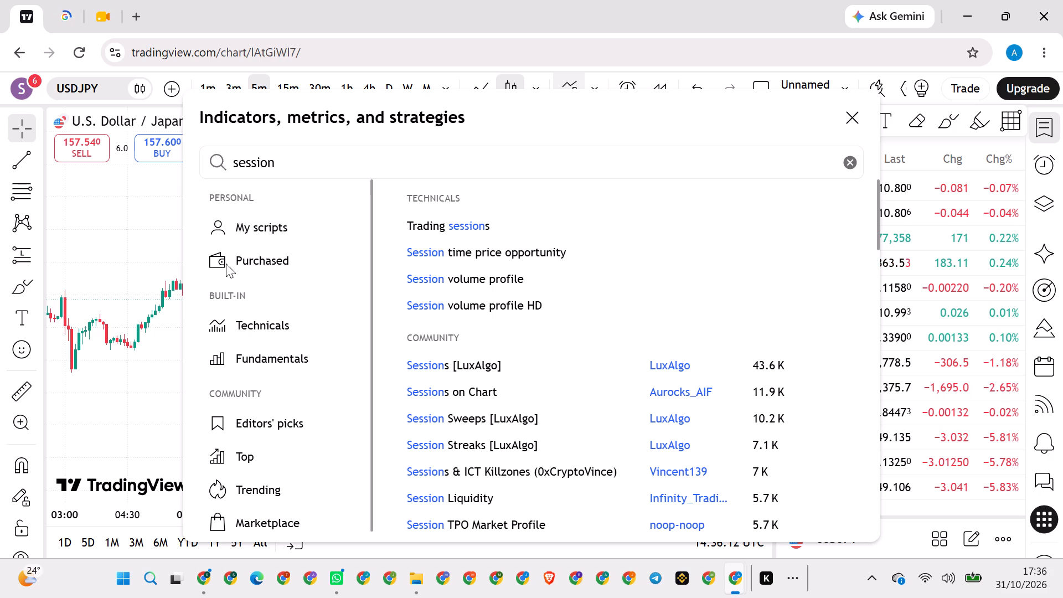
click(539, 368)
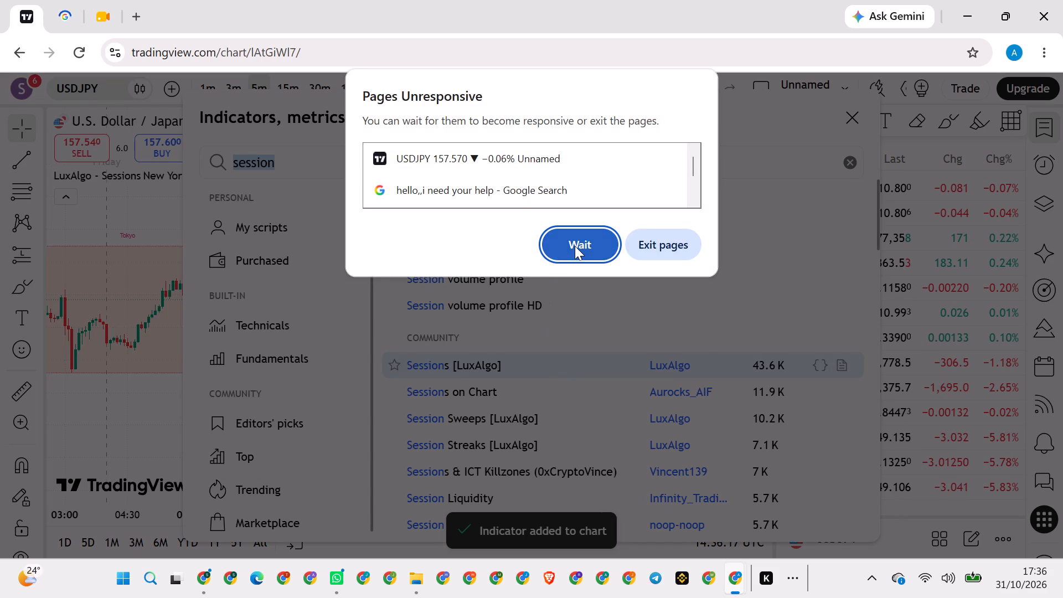
click(575, 246)
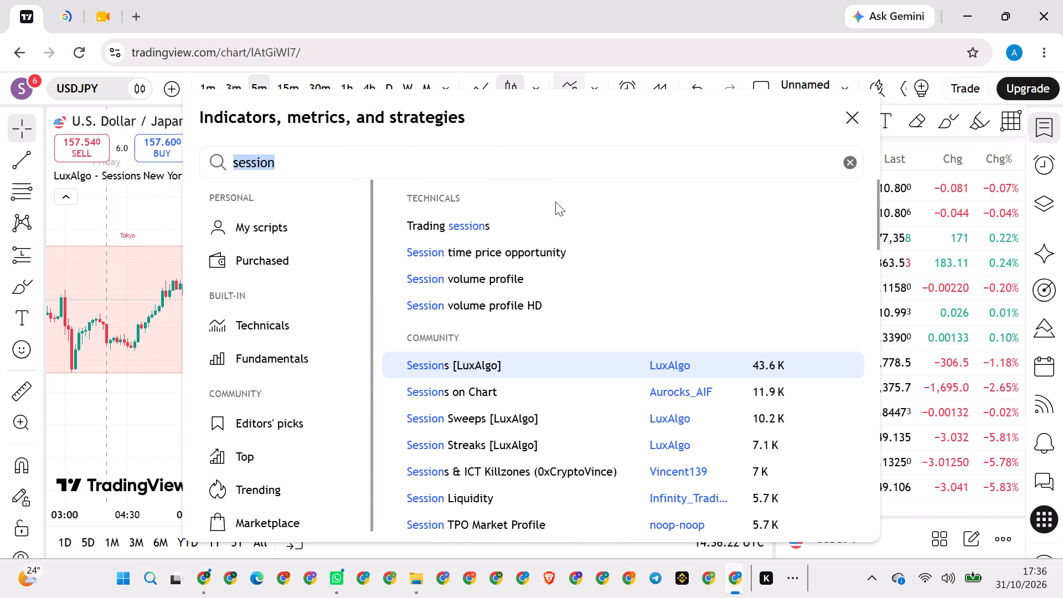
click(849, 123)
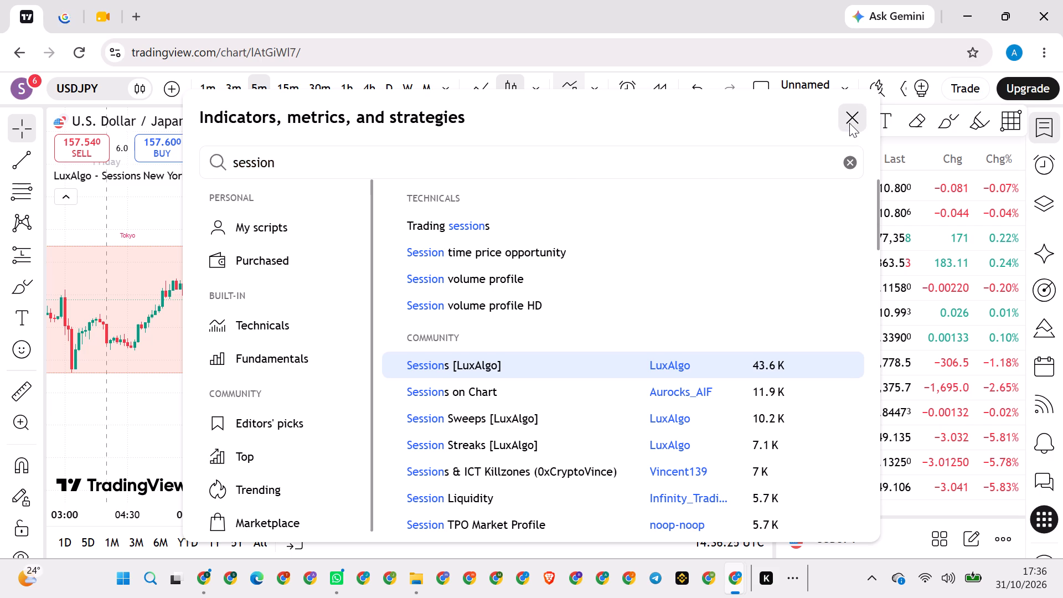
Examine the Tokyo, London and New York session ranges across the 5-minute USDJPY chart.
scroll(529, 231, right, 1)
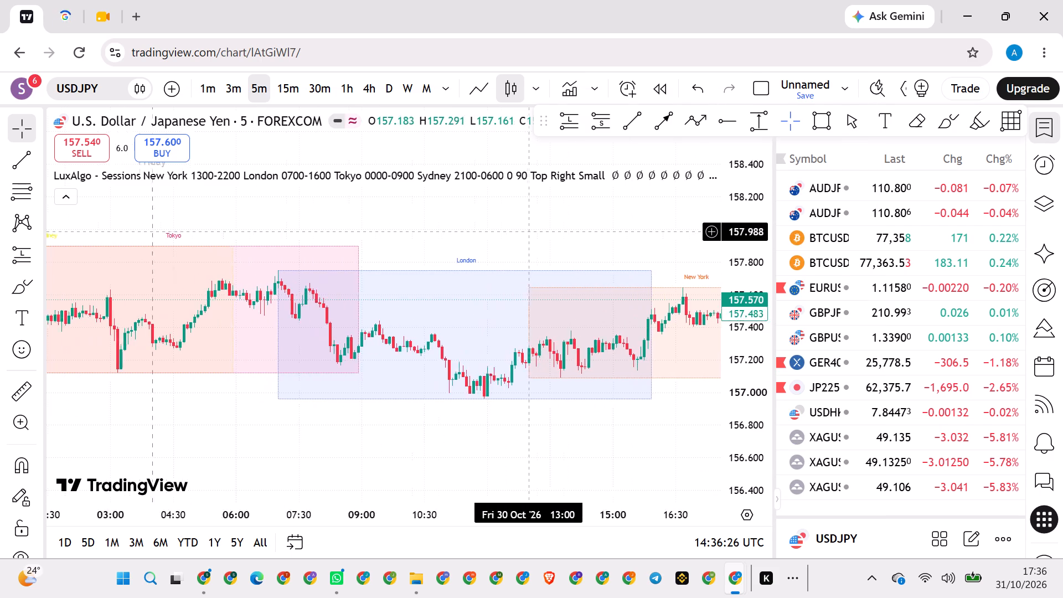
scroll(529, 231, right, 2)
scroll(529, 231, left, 1)
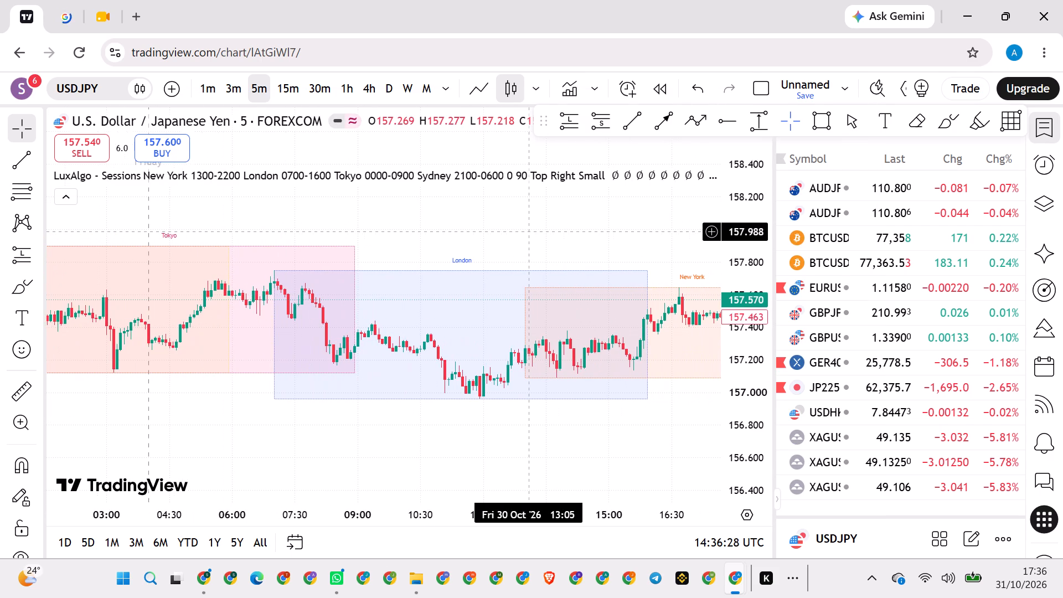
scroll(751, 280, up, 2)
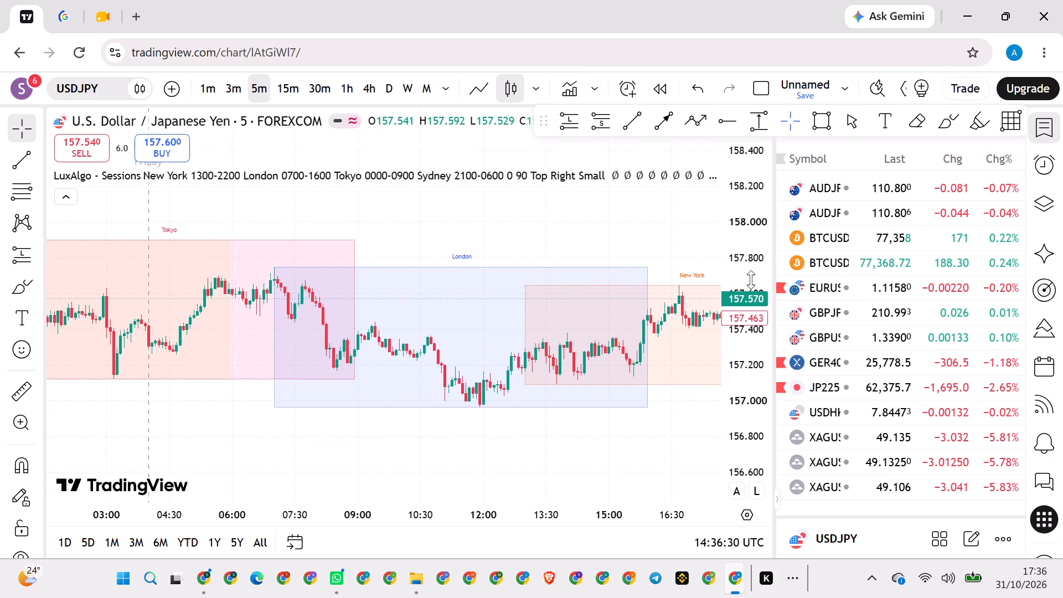
scroll(751, 280, up, 3)
scroll(607, 232, left, 1)
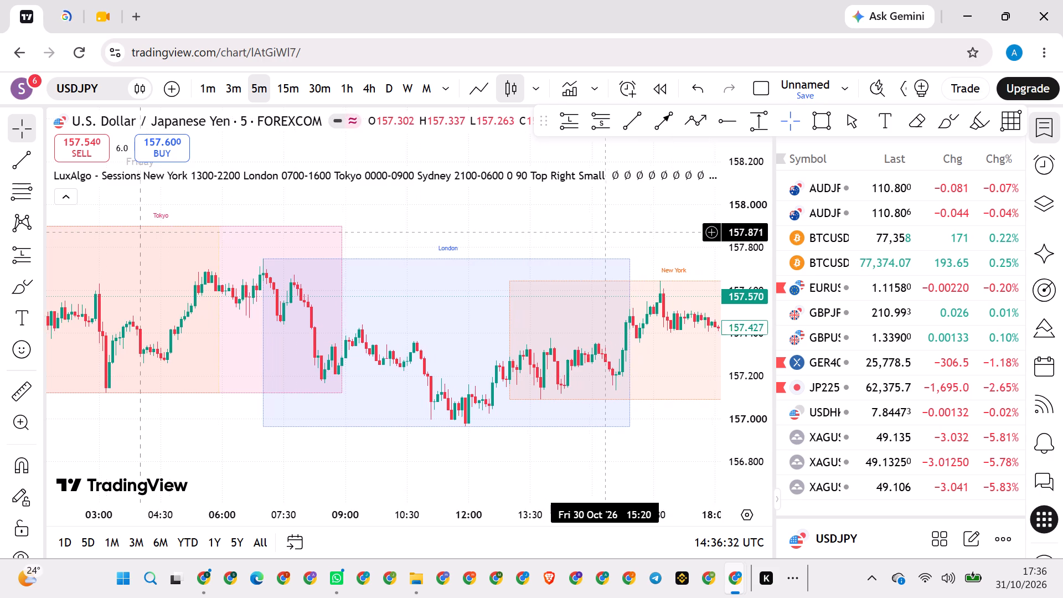
scroll(564, 234, left, 3)
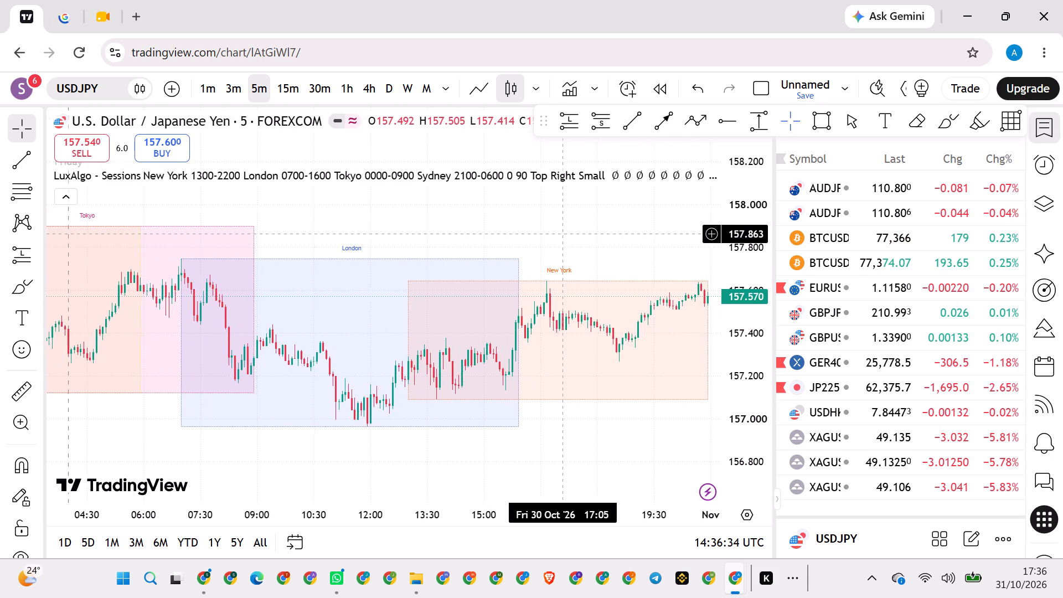
scroll(564, 234, left, 1)
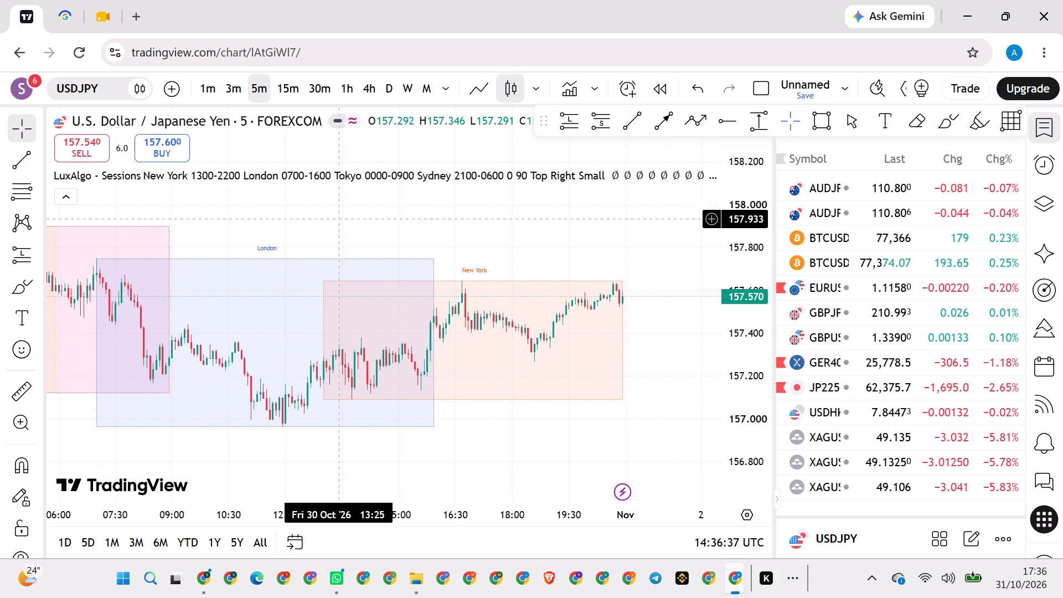
In the LuxAlgo - Sessions indicator settings, disable the New York session and turn off its Range option.
click(114, 175)
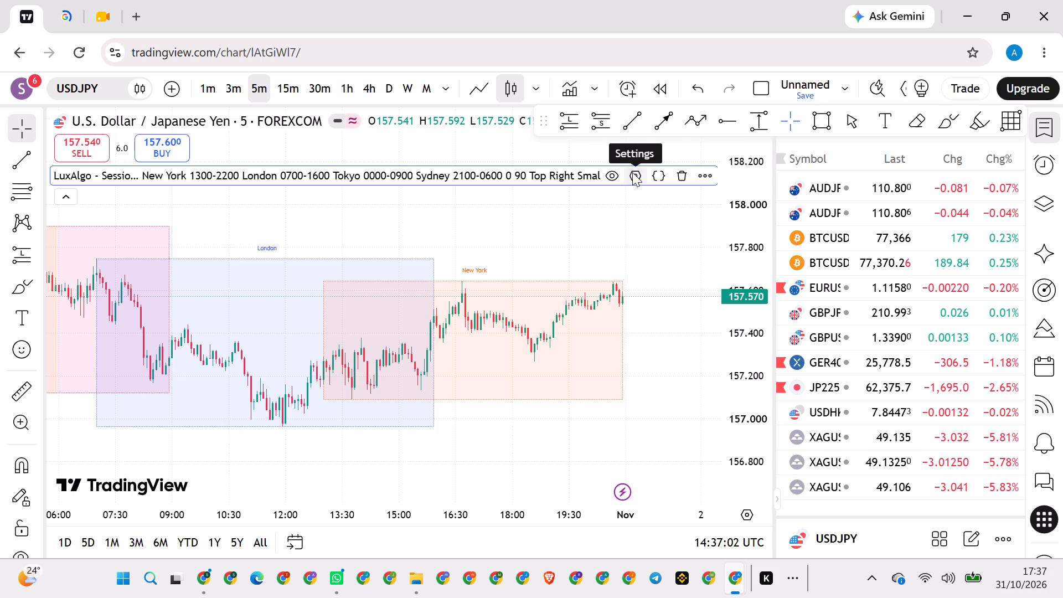
click(632, 172)
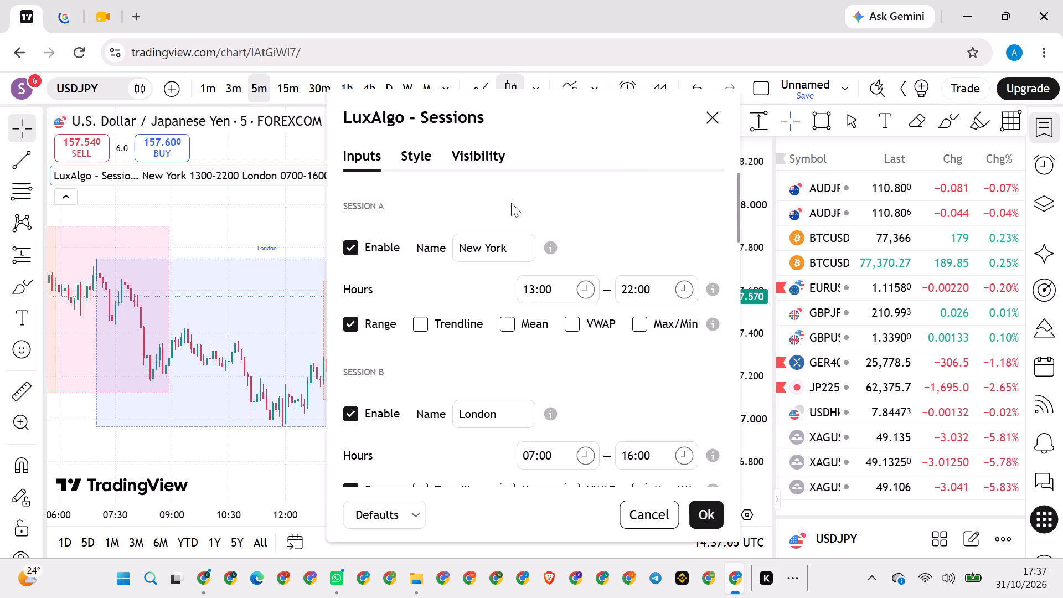
scroll(481, 214, down, 1)
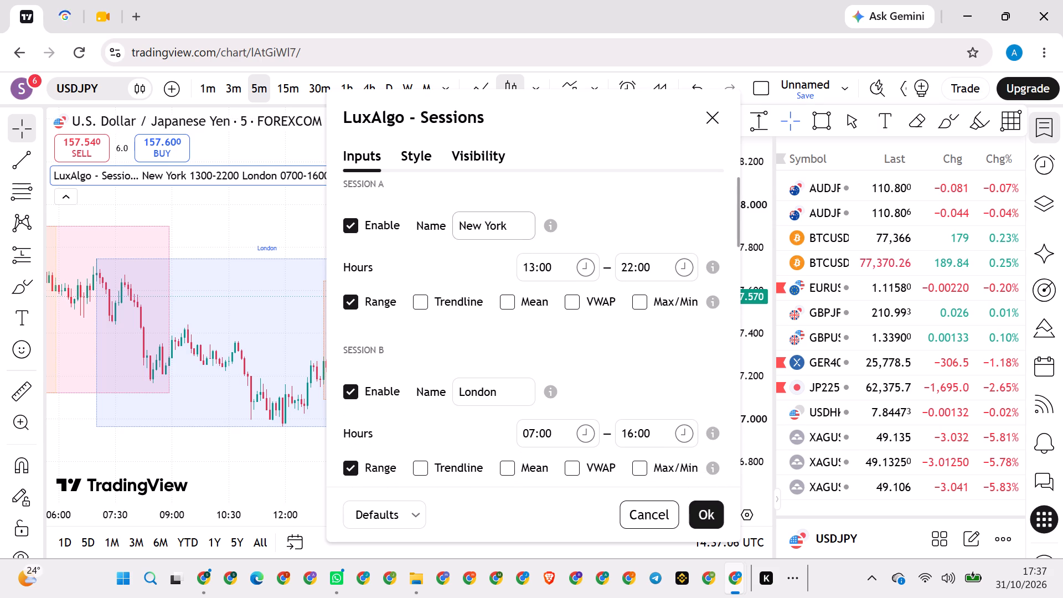
scroll(481, 214, down, 1)
click(351, 225)
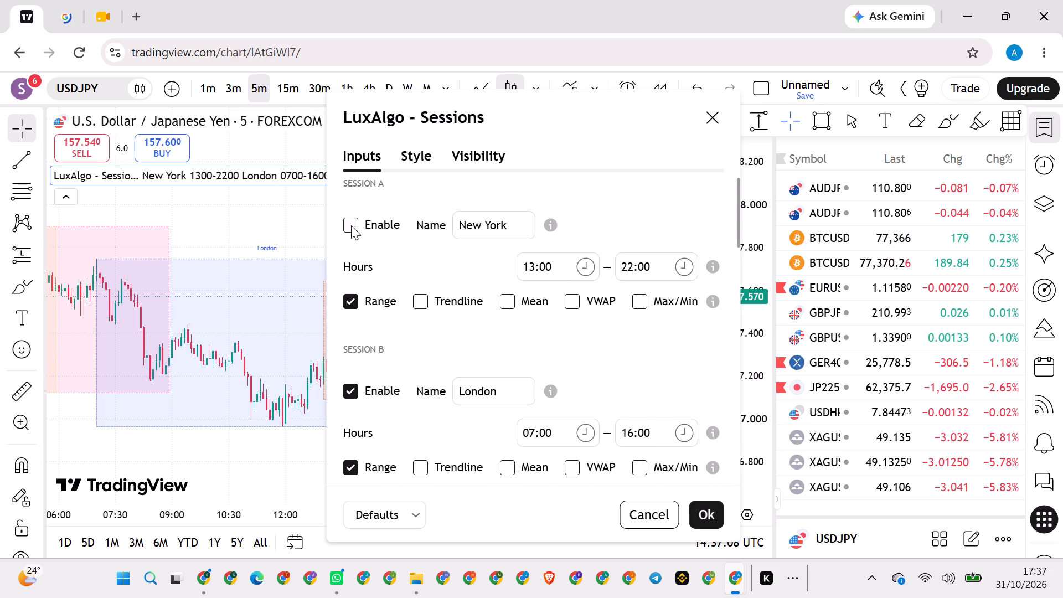
click(347, 300)
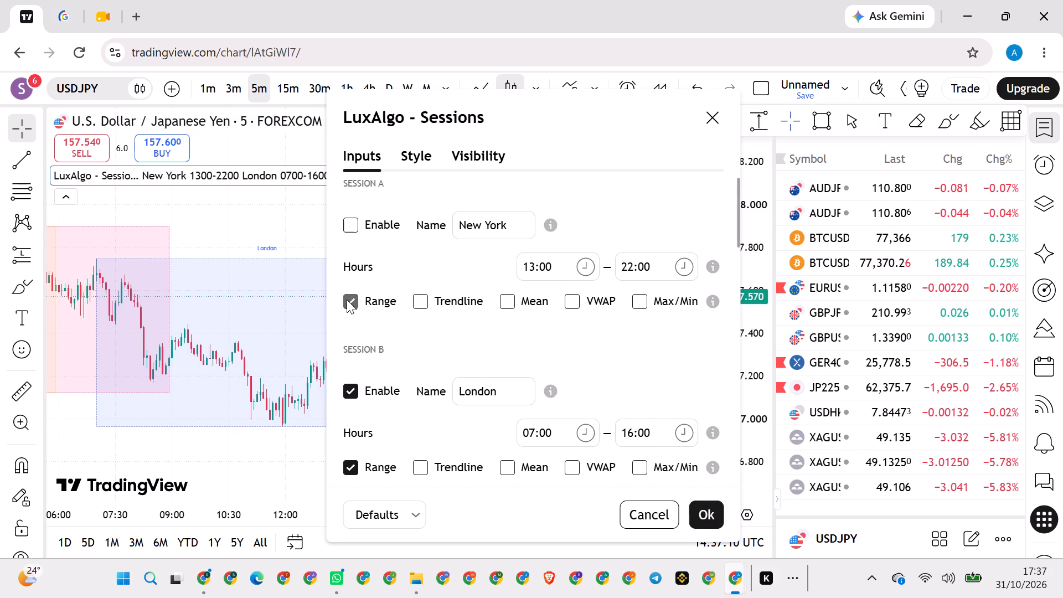
Disable the London session and turn off its Range option.
click(348, 388)
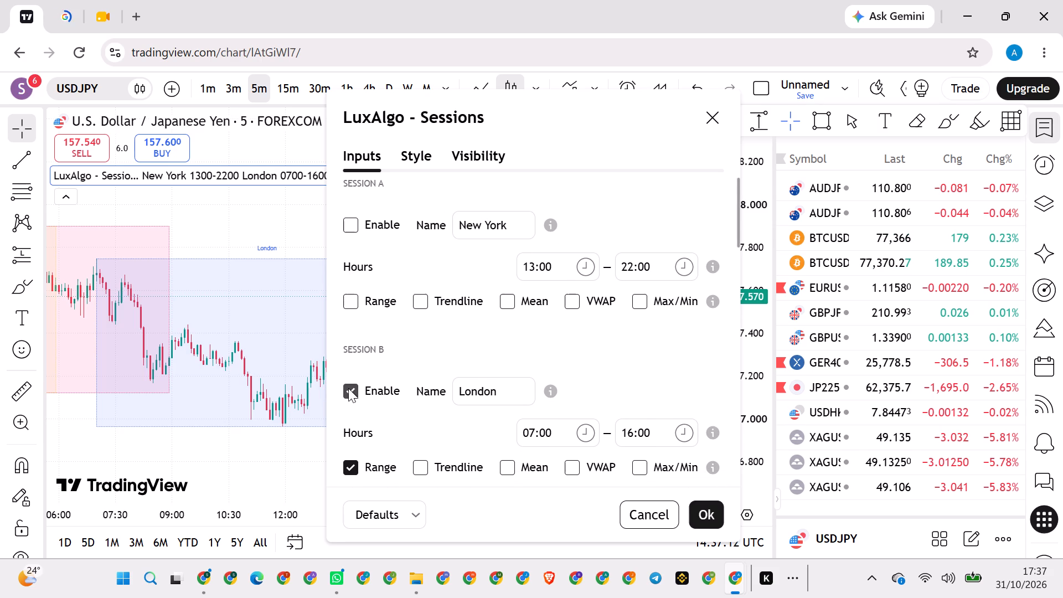
scroll(427, 371, down, 2)
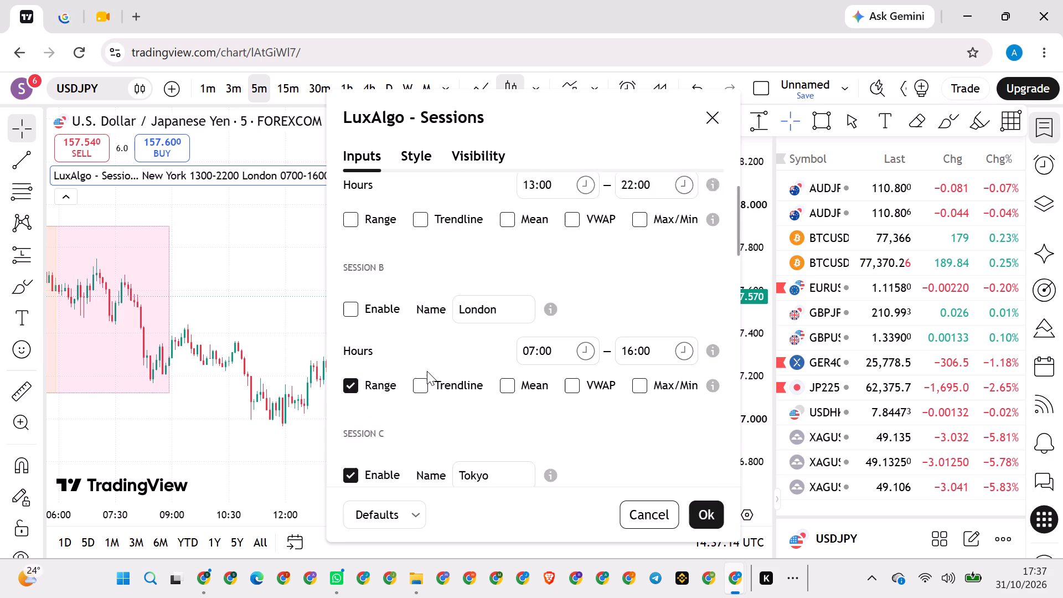
scroll(427, 371, down, 1)
click(350, 304)
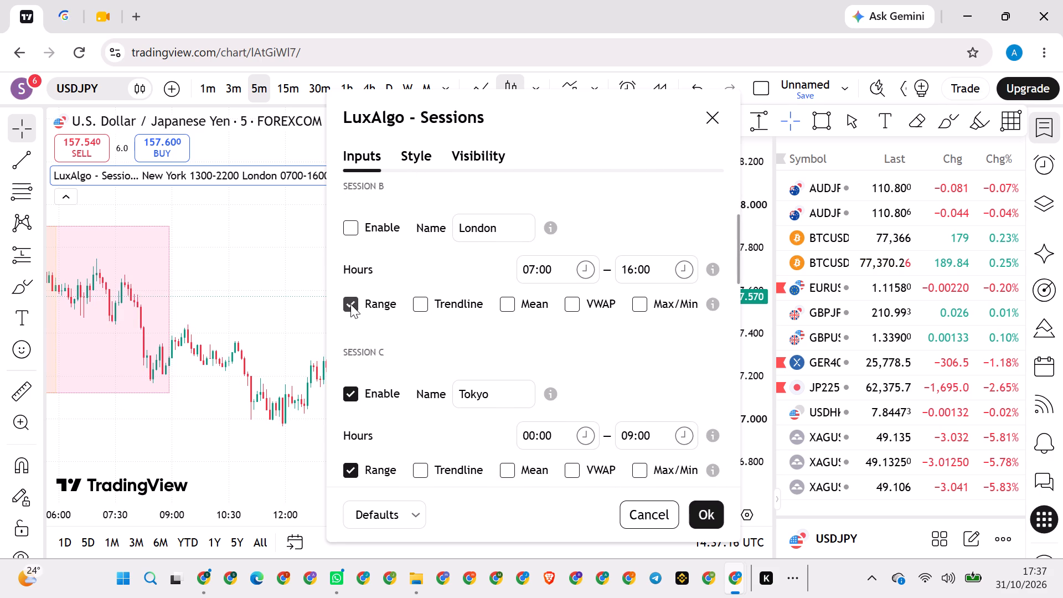
Disable the Sydney session and its Range option, leave Tokyo enabled, review the remaining inputs and apply the indicator settings.
scroll(390, 306, down, 2)
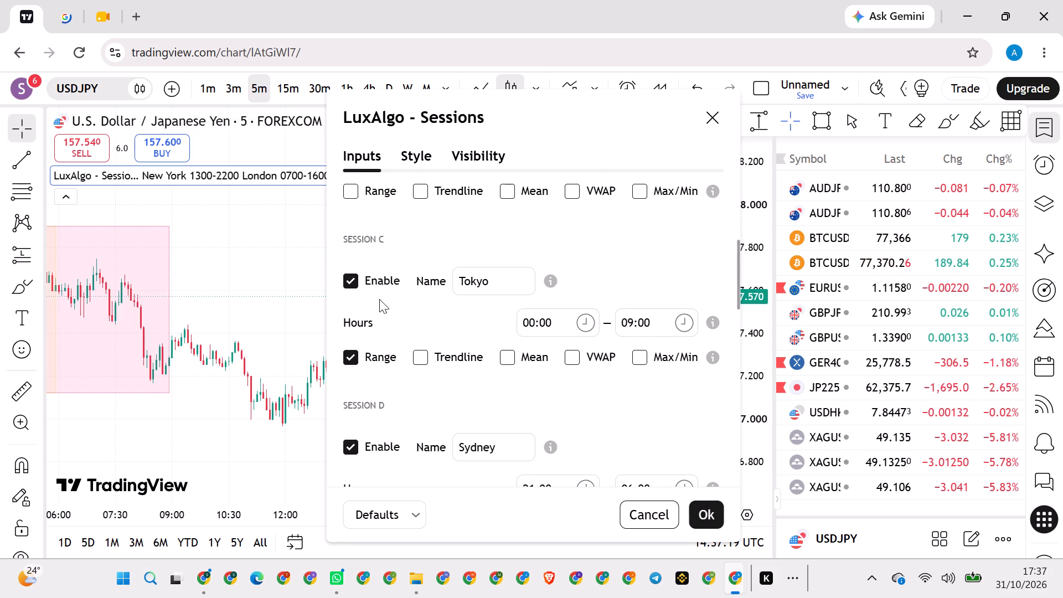
scroll(416, 319, down, 1)
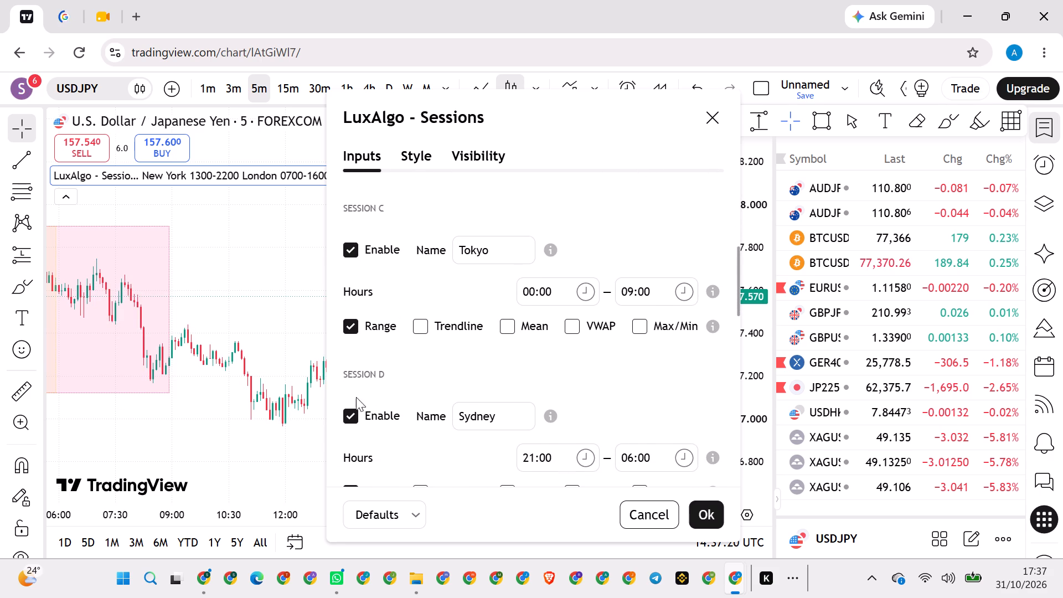
click(355, 416)
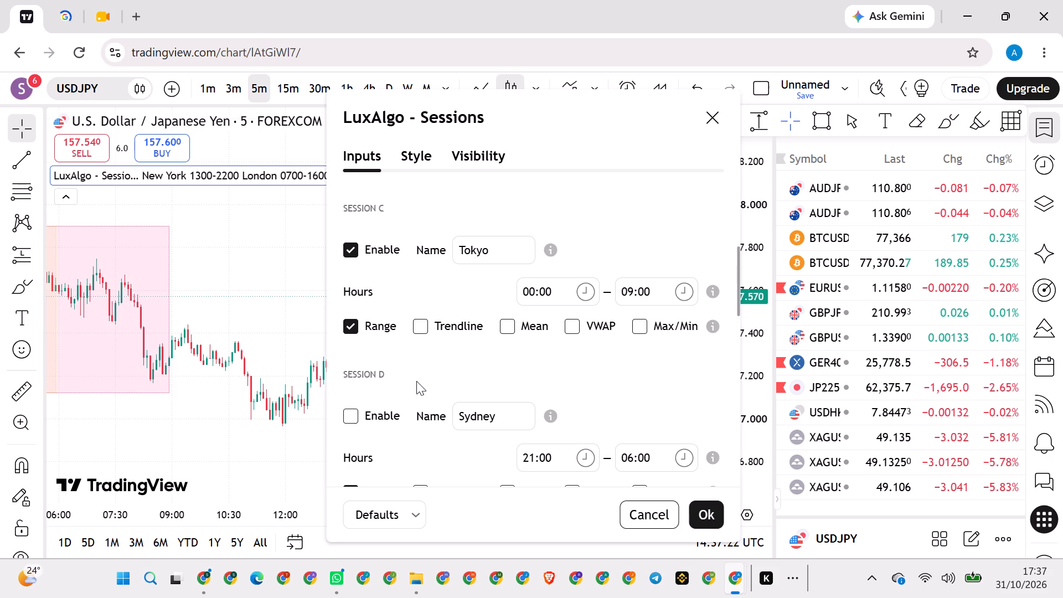
scroll(416, 381, down, 2)
click(351, 368)
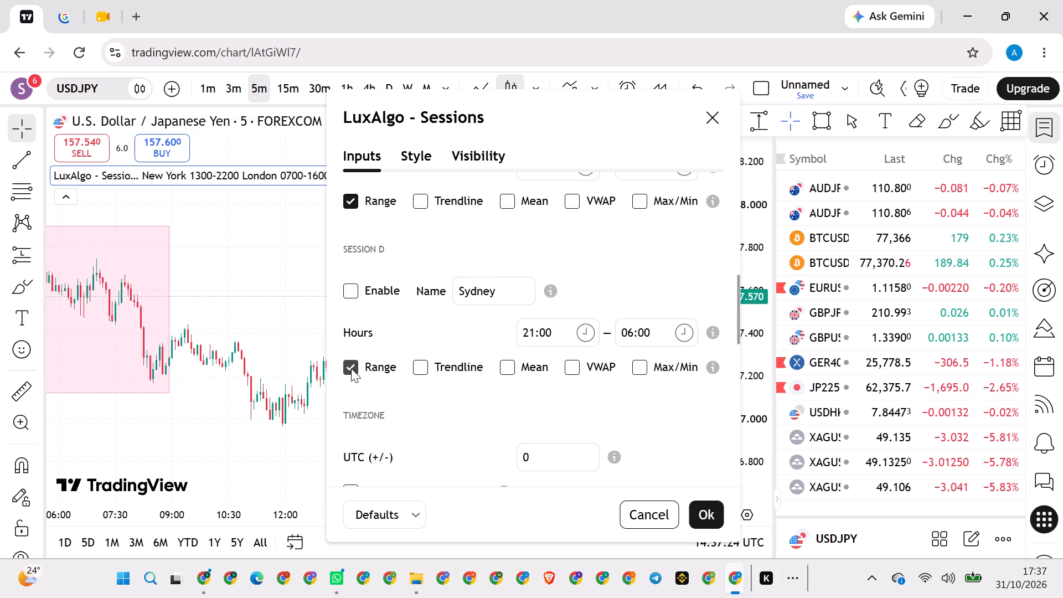
scroll(395, 357, down, 2)
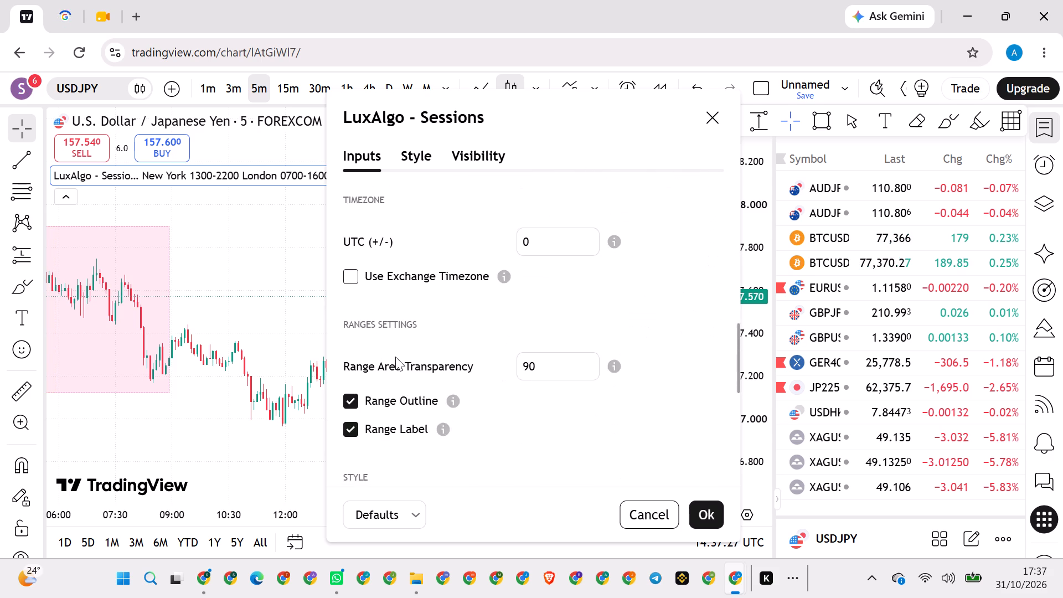
scroll(395, 357, down, 2)
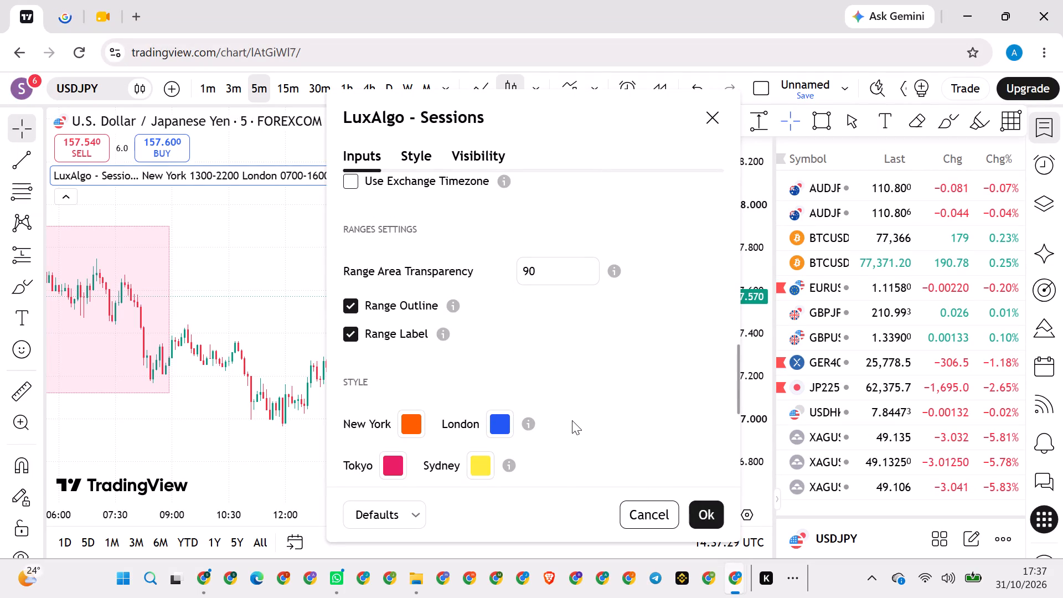
scroll(572, 420, down, 2)
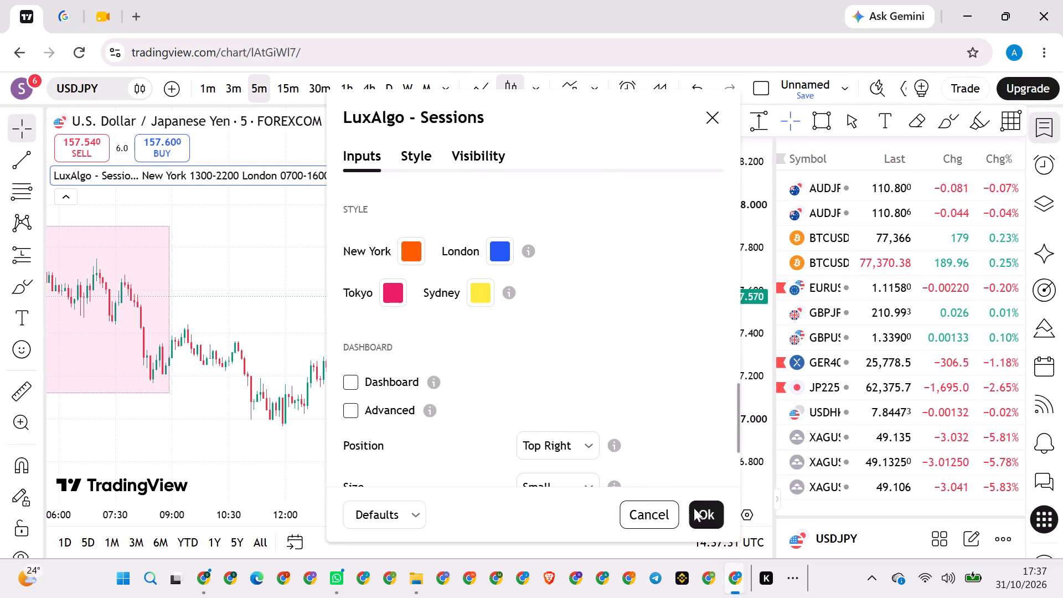
click(702, 512)
Examine the 30 October Tokyo session range and the surrounding price action on the USDJPY chart.
scroll(440, 364, right, 1)
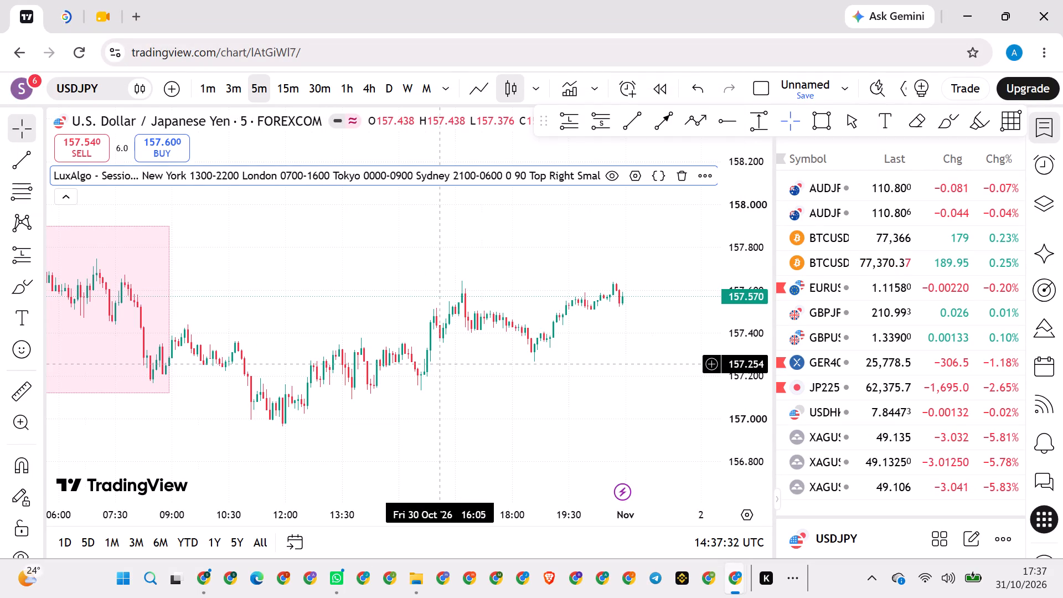
scroll(440, 364, right, 4)
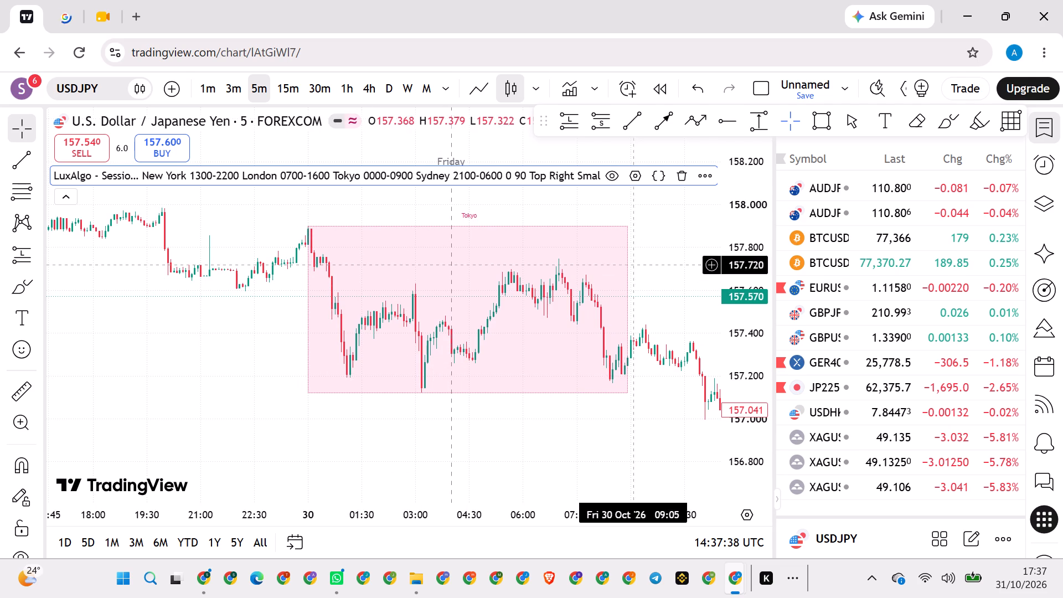
scroll(738, 244, up, 1)
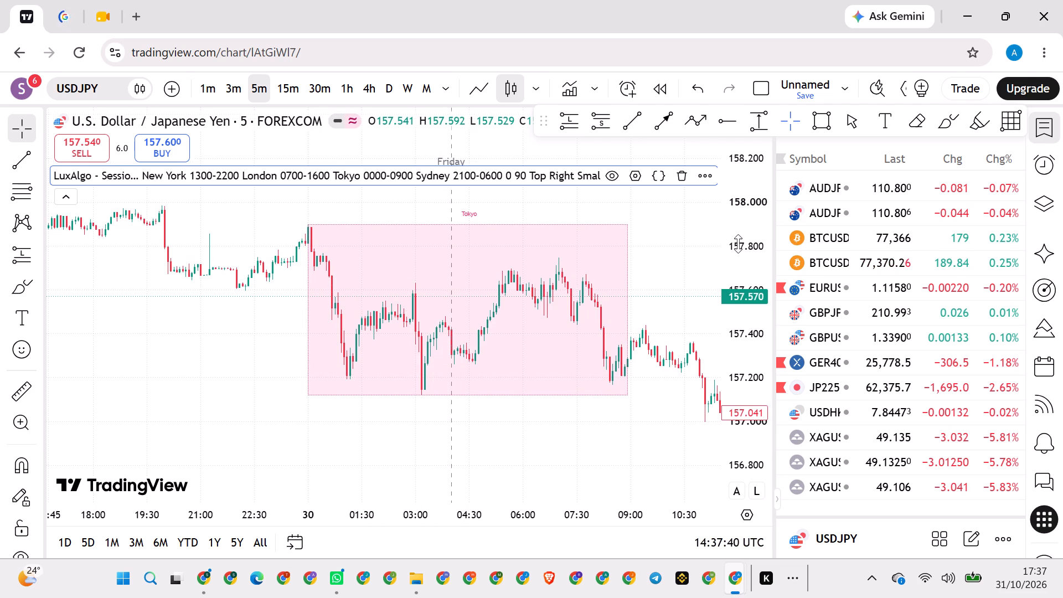
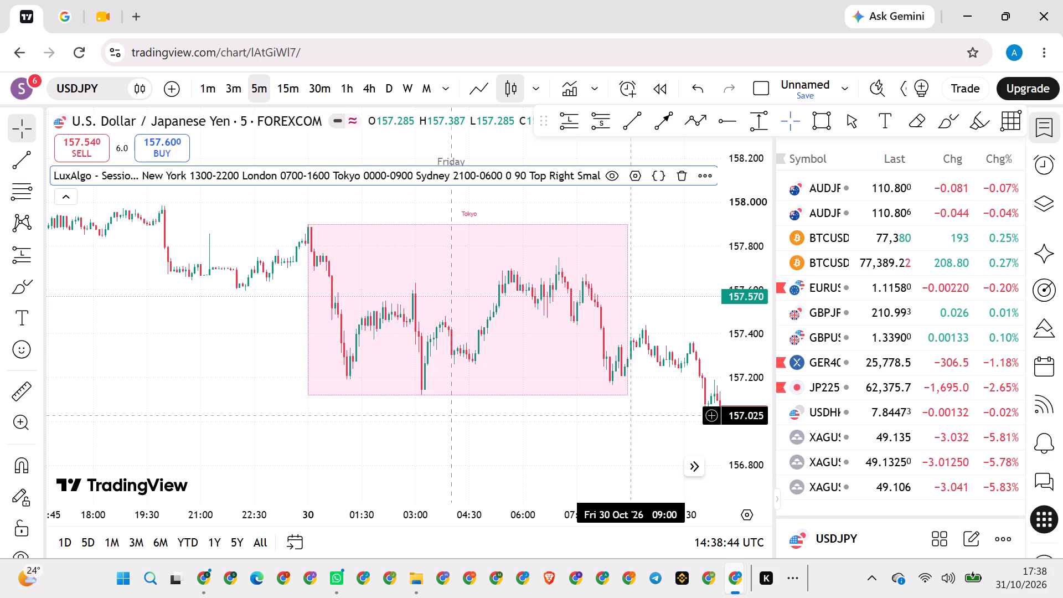
Set the chart's time zone to (UTC+9) Tokyo.
scroll(651, 413, left, 1)
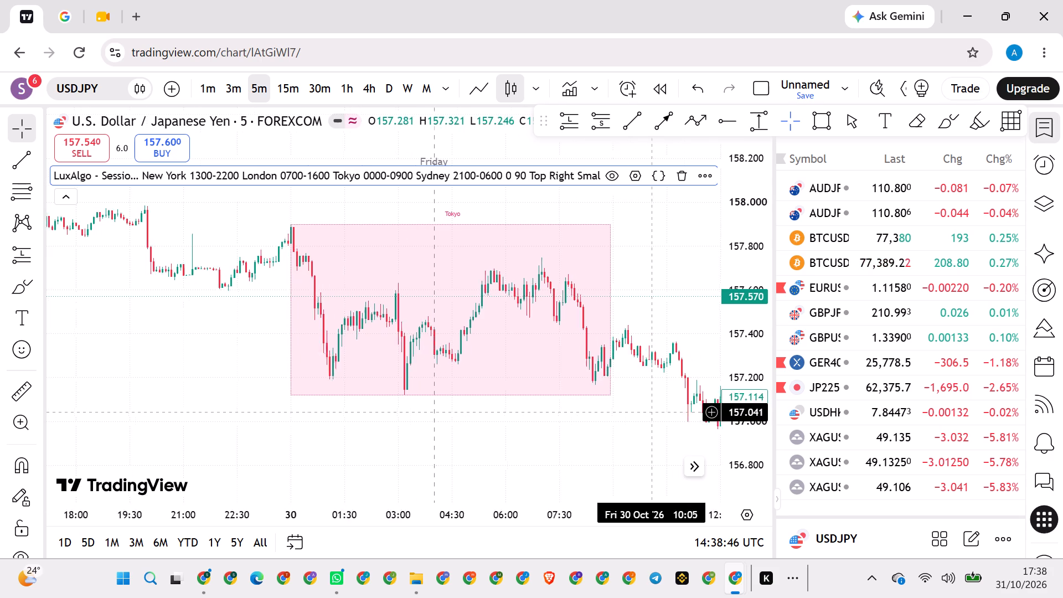
scroll(651, 413, left, 1)
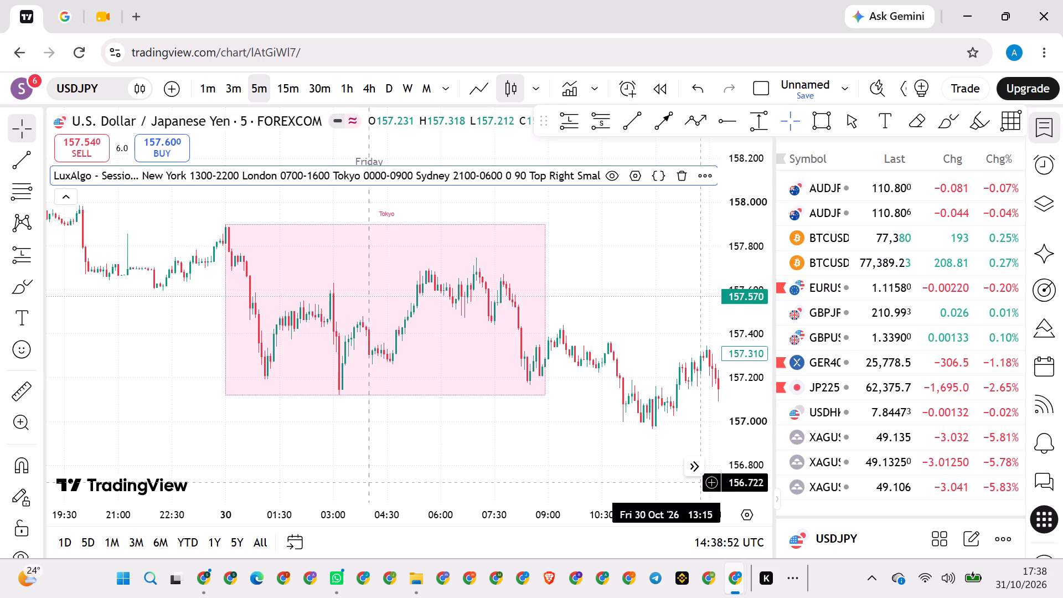
click(730, 543)
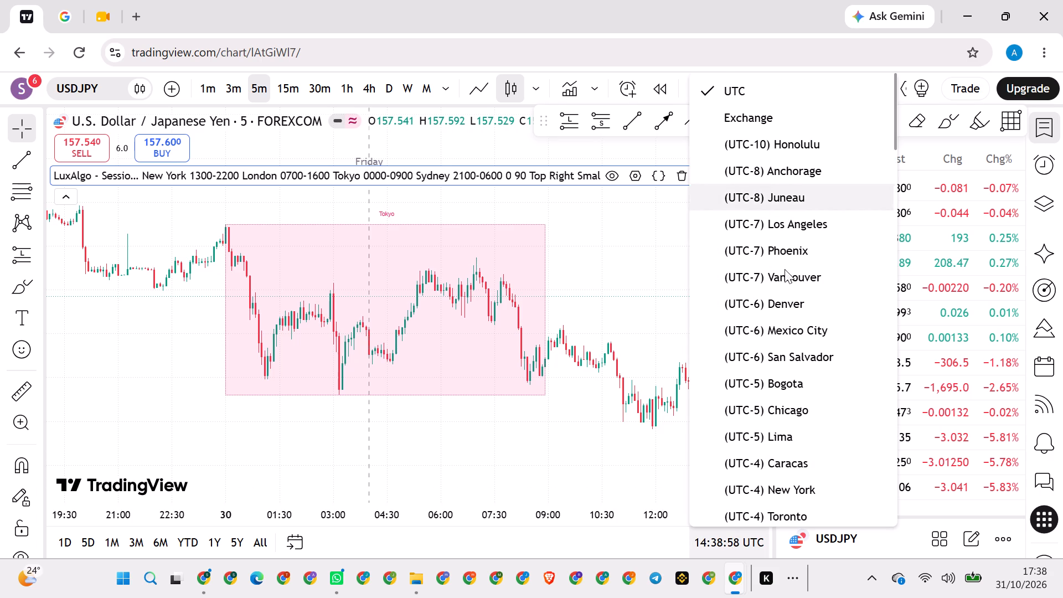
scroll(786, 388, down, 2)
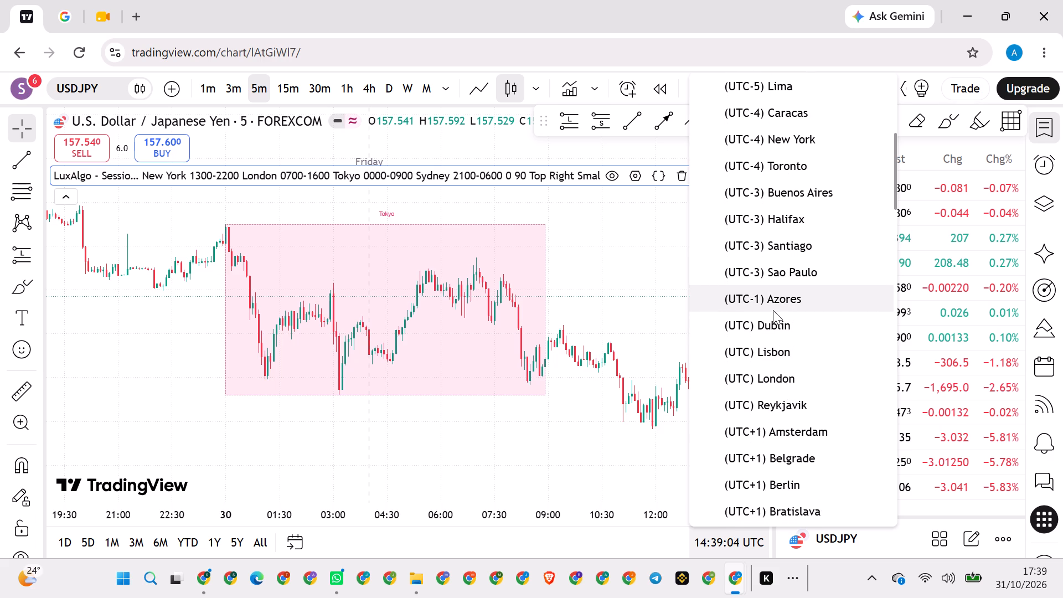
scroll(773, 310, up, 1)
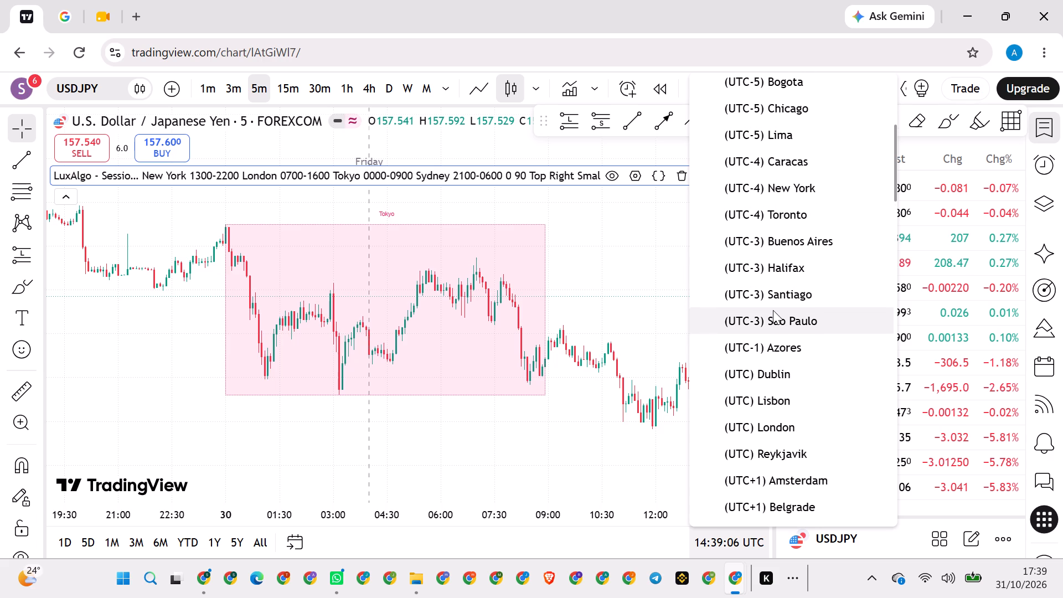
scroll(773, 310, down, 1)
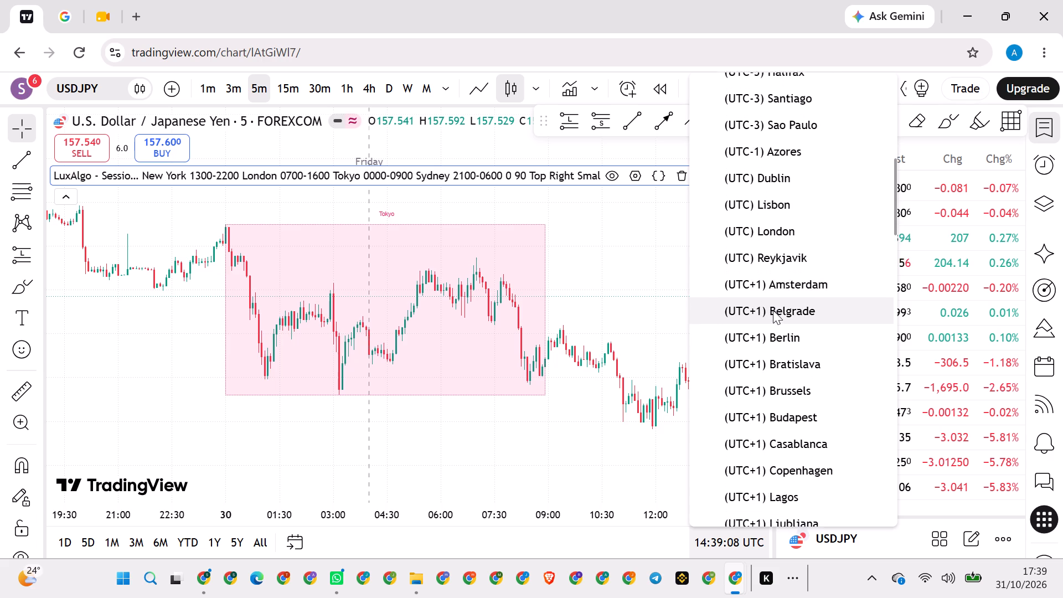
scroll(773, 310, down, 7)
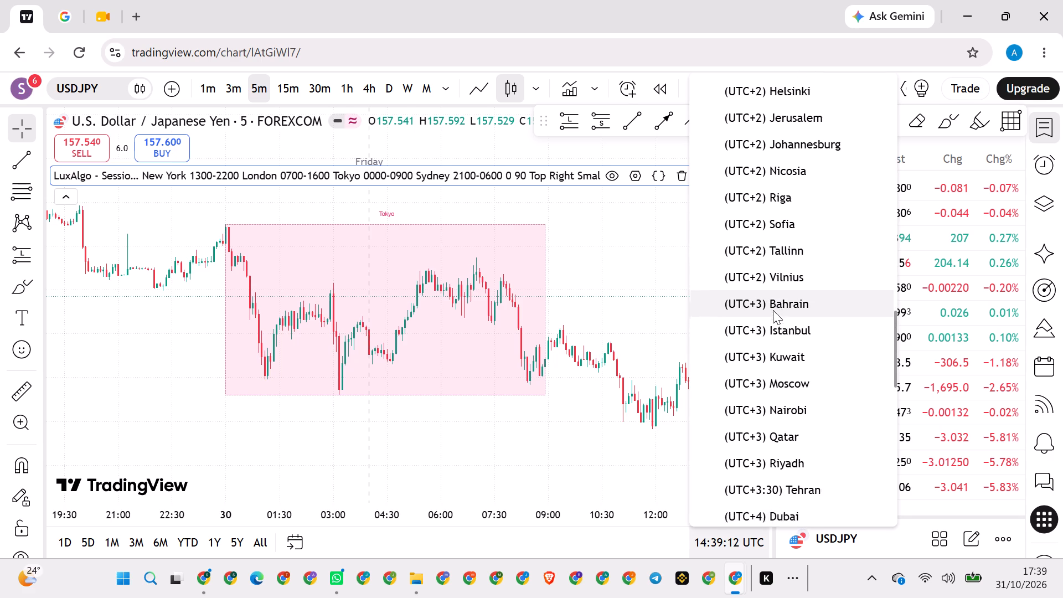
scroll(773, 310, down, 1)
scroll(773, 310, right, 1)
scroll(773, 310, down, 3)
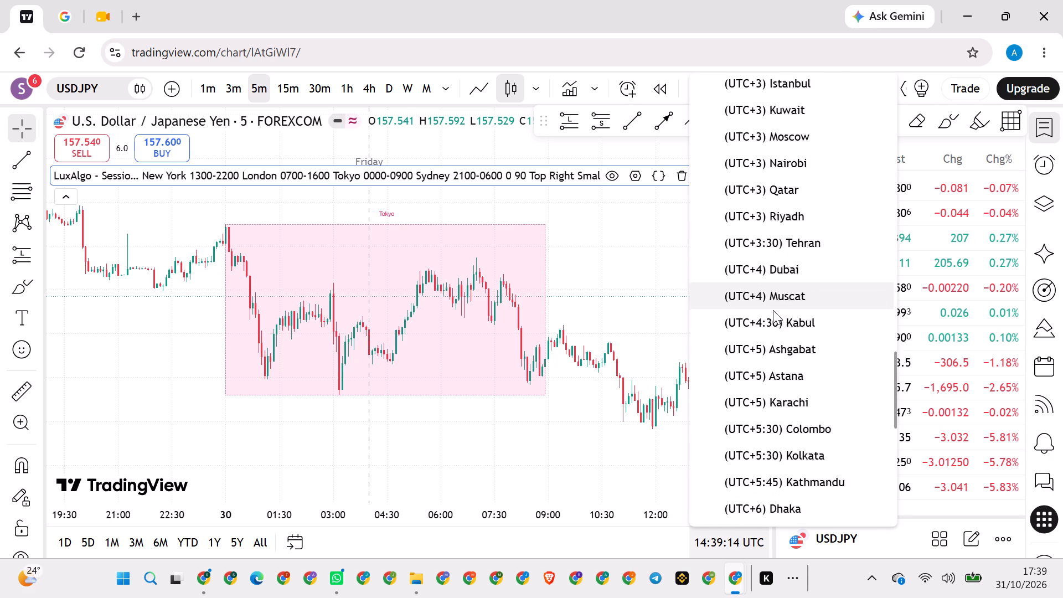
scroll(773, 310, down, 4)
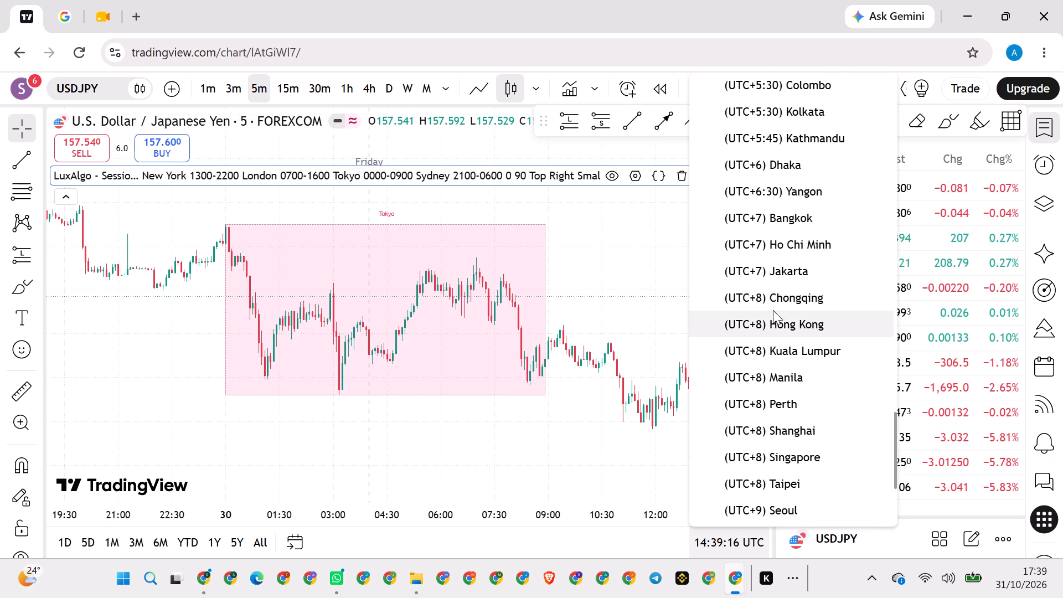
scroll(773, 310, down, 2)
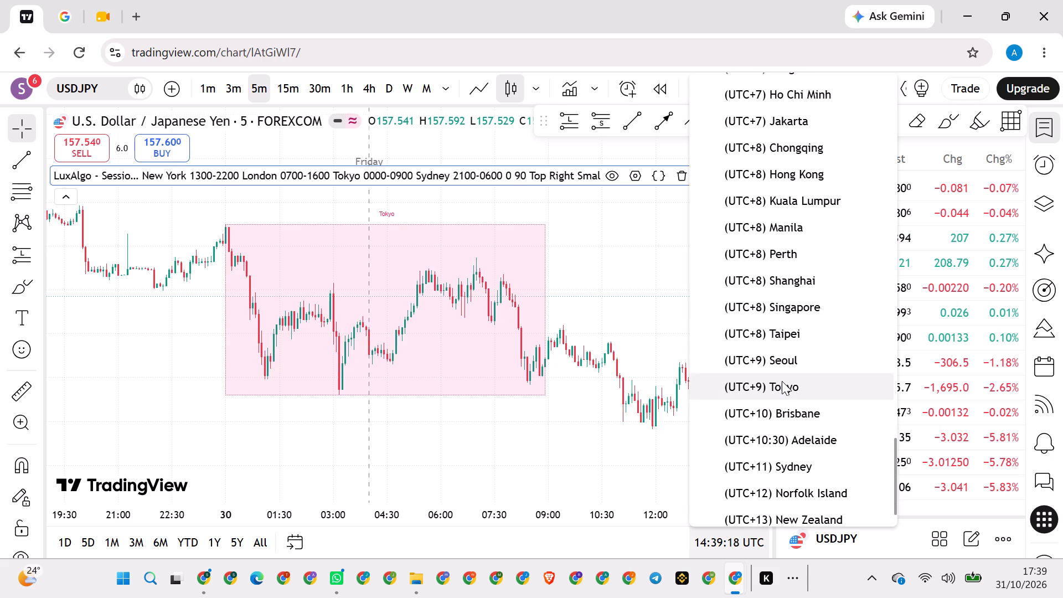
click(782, 382)
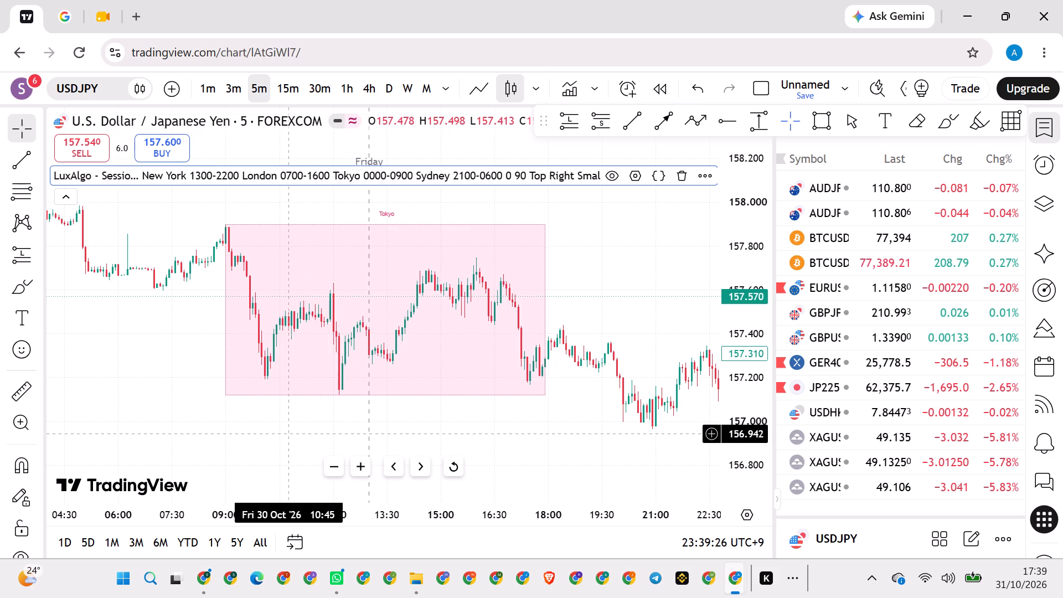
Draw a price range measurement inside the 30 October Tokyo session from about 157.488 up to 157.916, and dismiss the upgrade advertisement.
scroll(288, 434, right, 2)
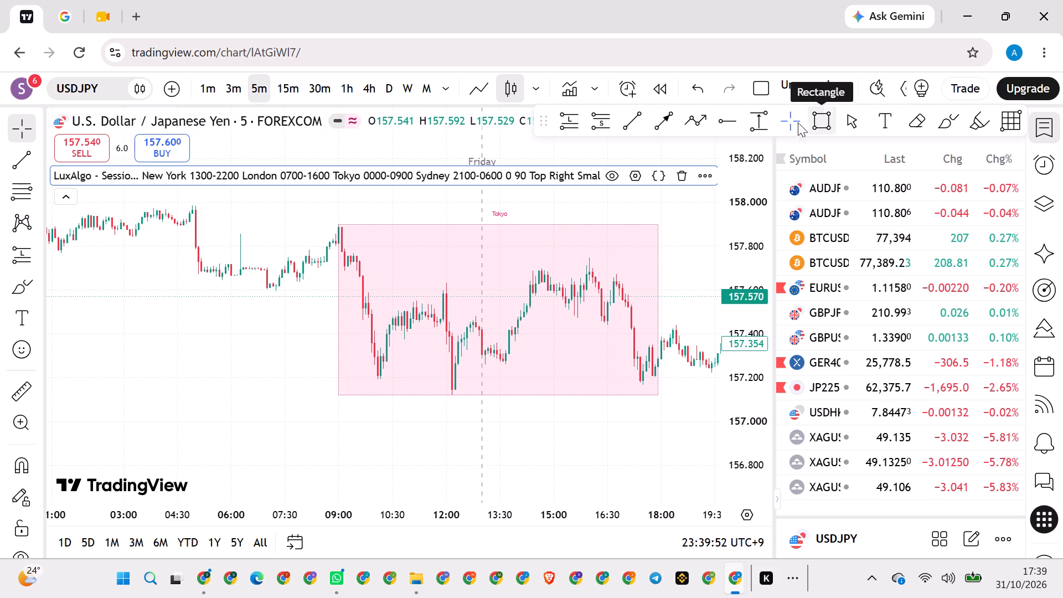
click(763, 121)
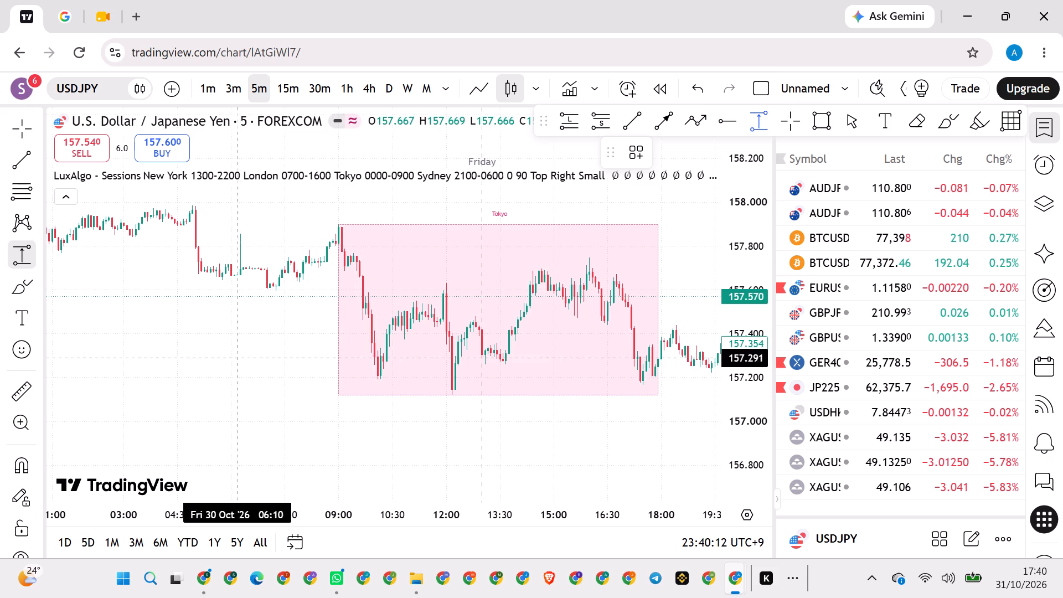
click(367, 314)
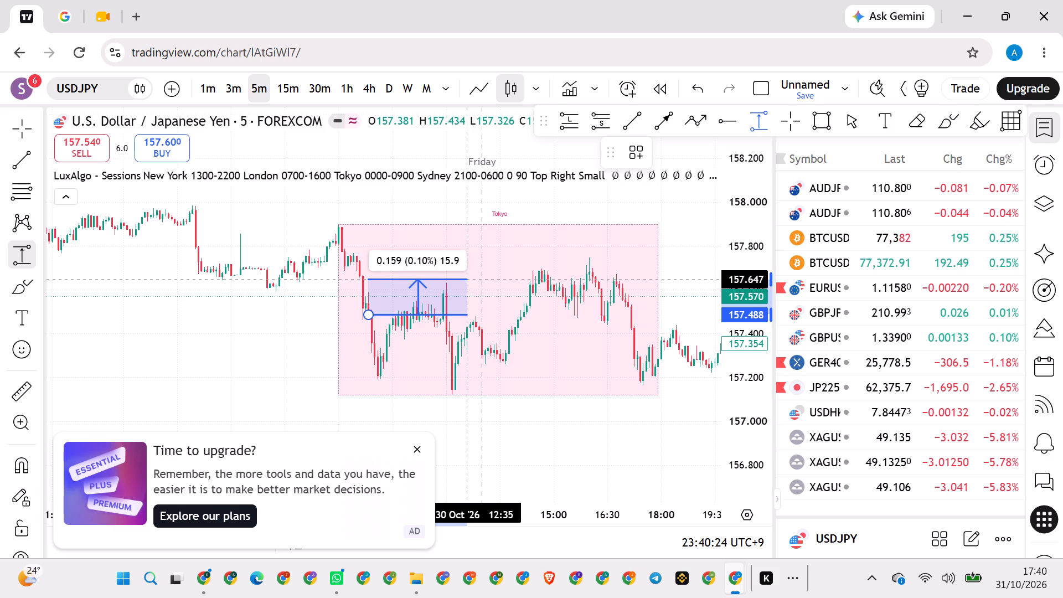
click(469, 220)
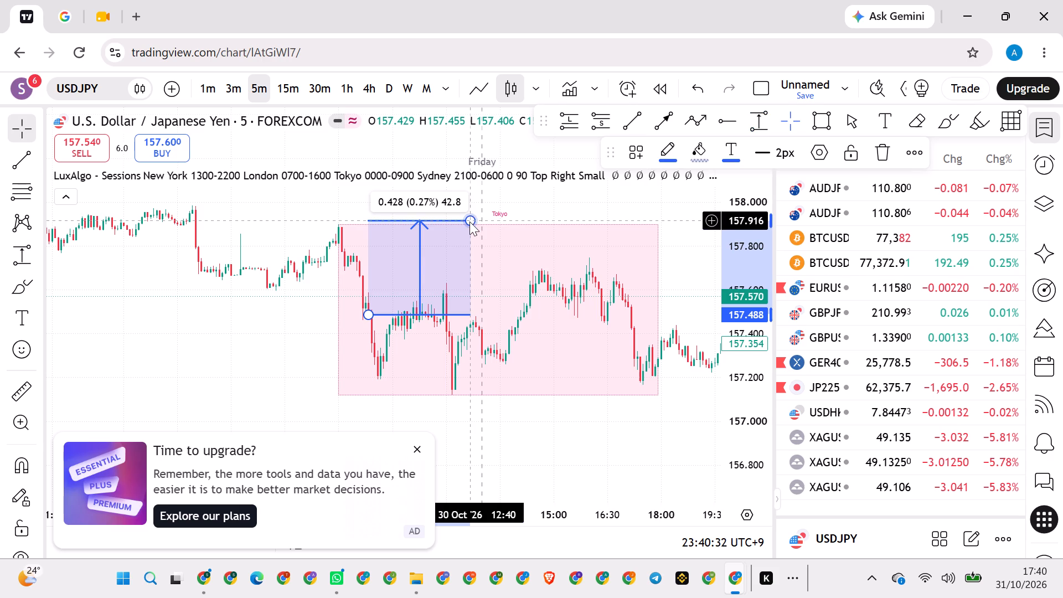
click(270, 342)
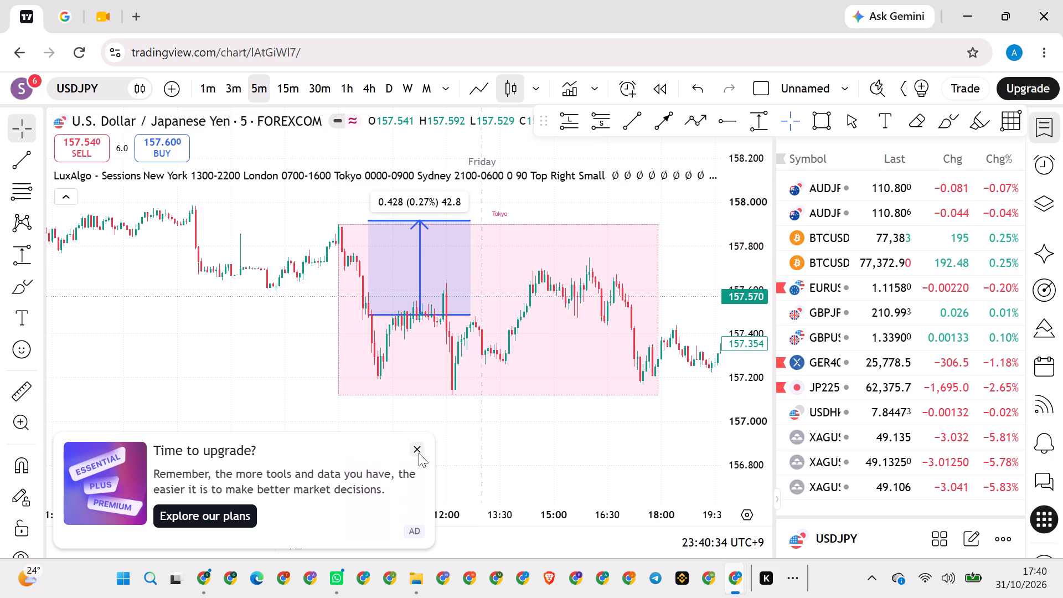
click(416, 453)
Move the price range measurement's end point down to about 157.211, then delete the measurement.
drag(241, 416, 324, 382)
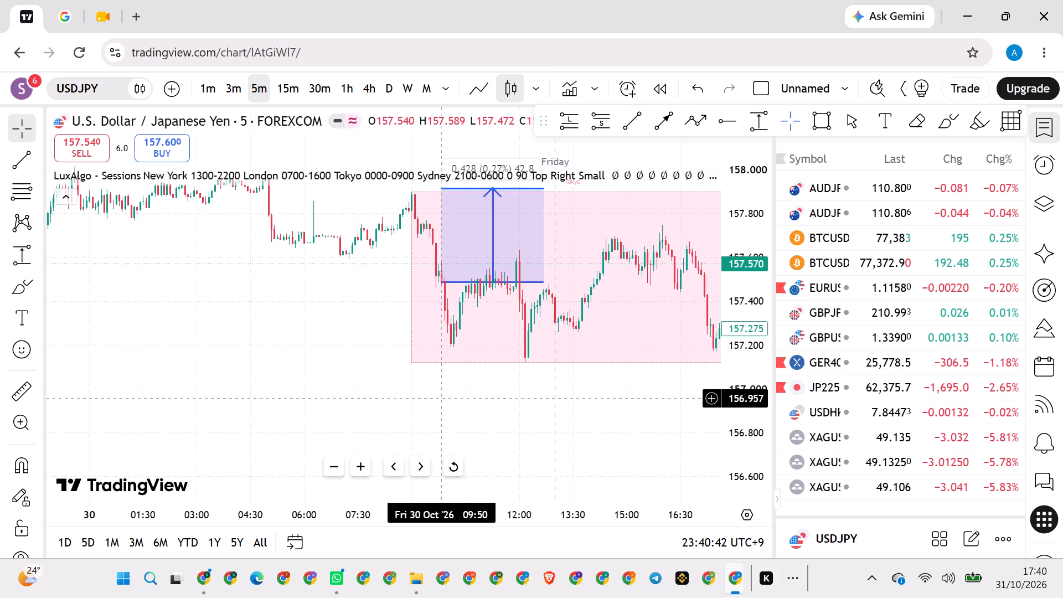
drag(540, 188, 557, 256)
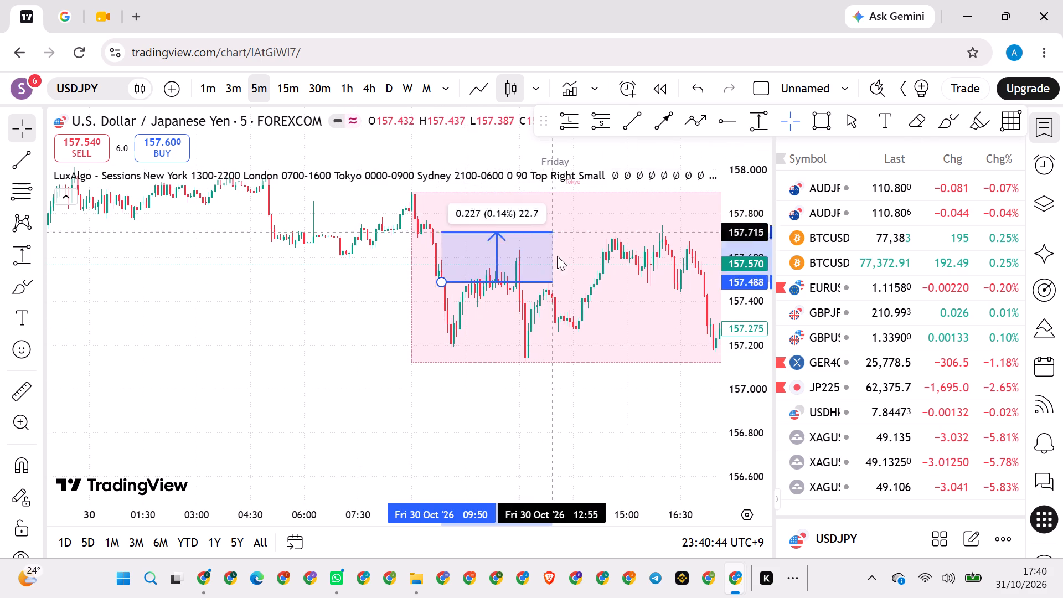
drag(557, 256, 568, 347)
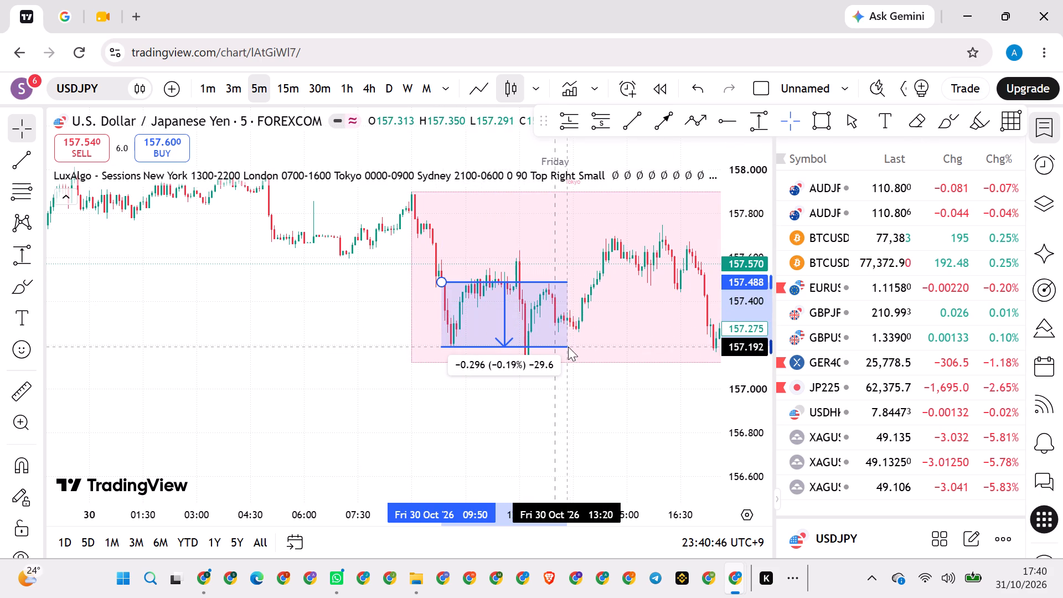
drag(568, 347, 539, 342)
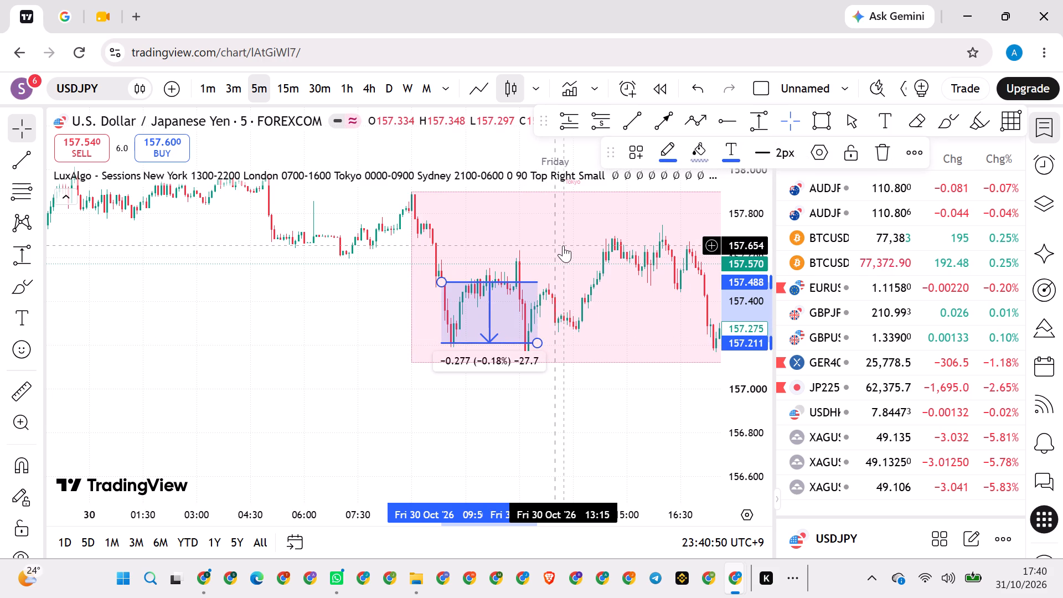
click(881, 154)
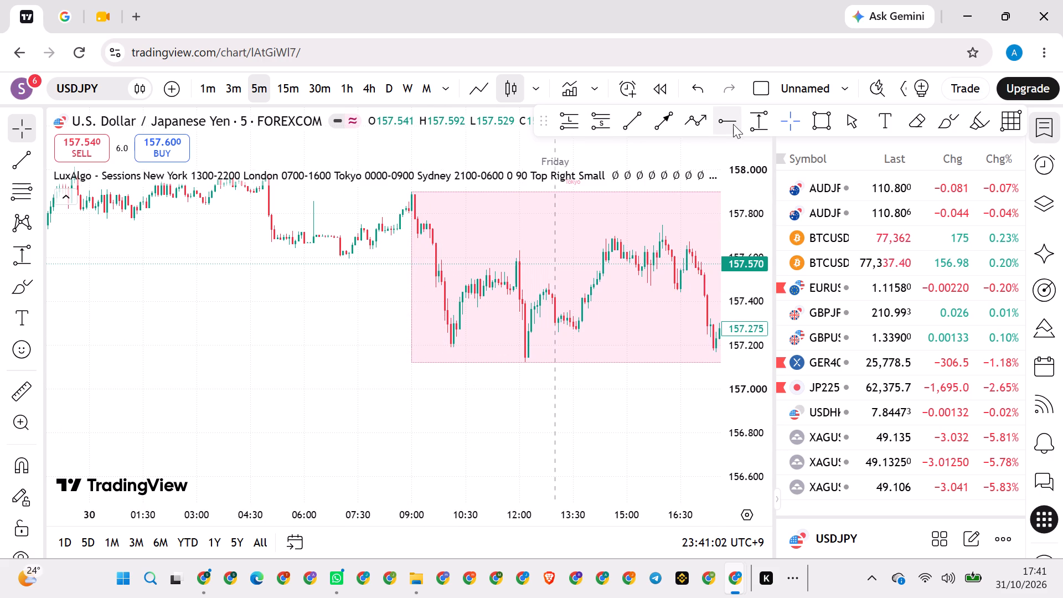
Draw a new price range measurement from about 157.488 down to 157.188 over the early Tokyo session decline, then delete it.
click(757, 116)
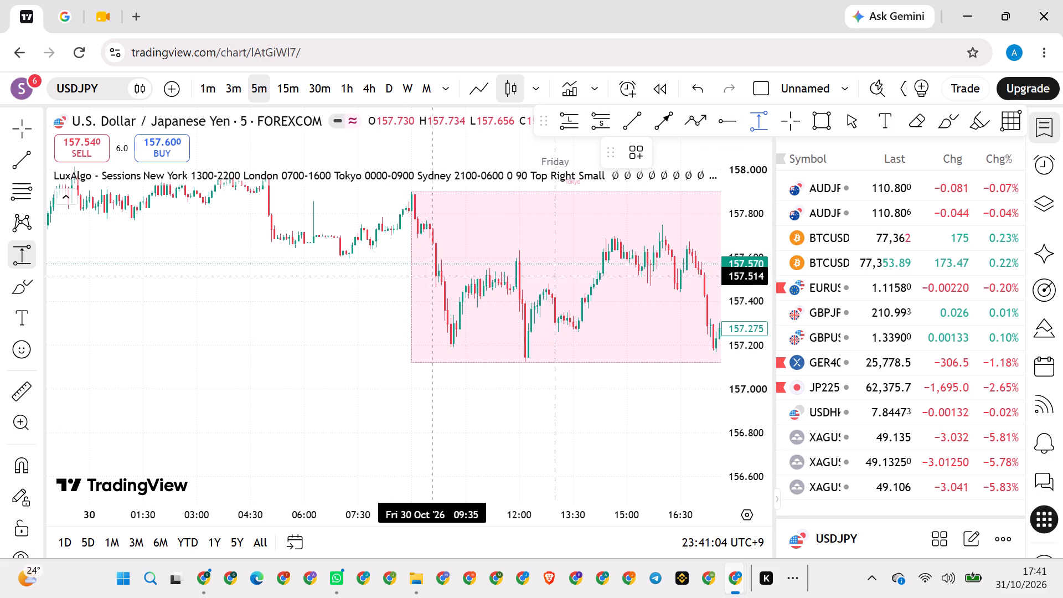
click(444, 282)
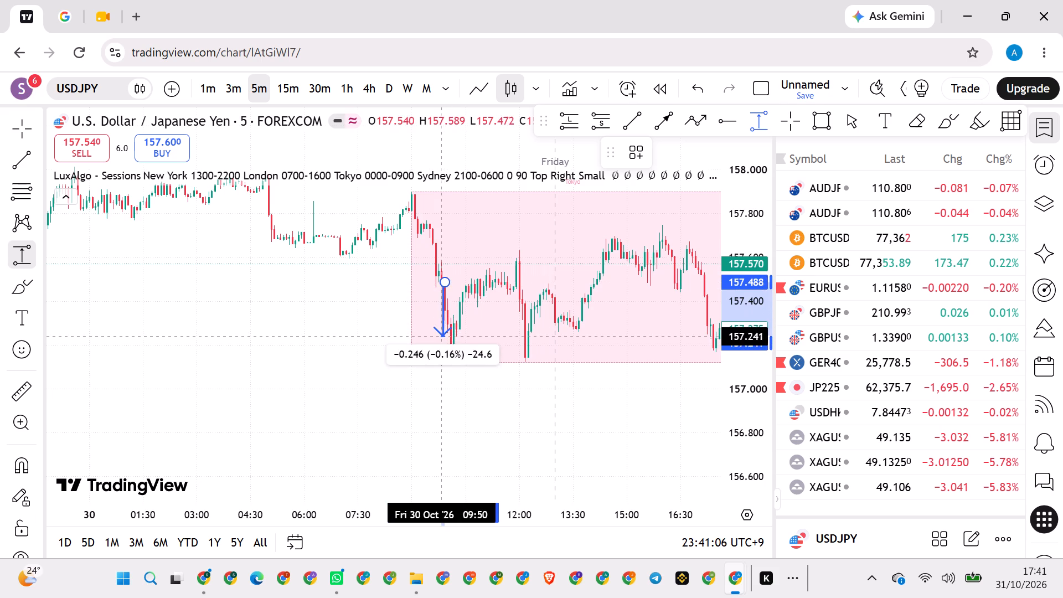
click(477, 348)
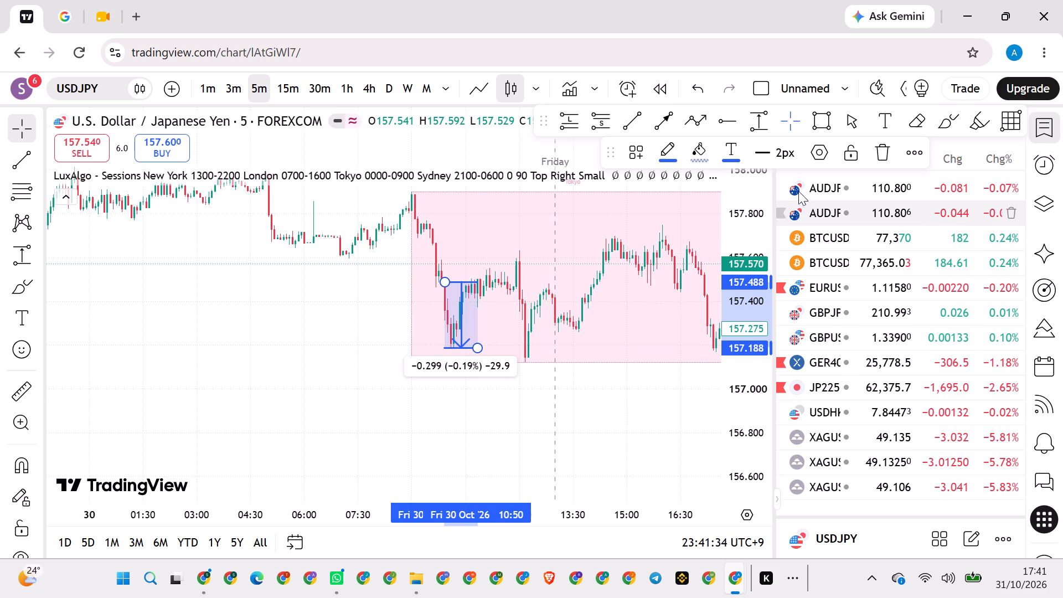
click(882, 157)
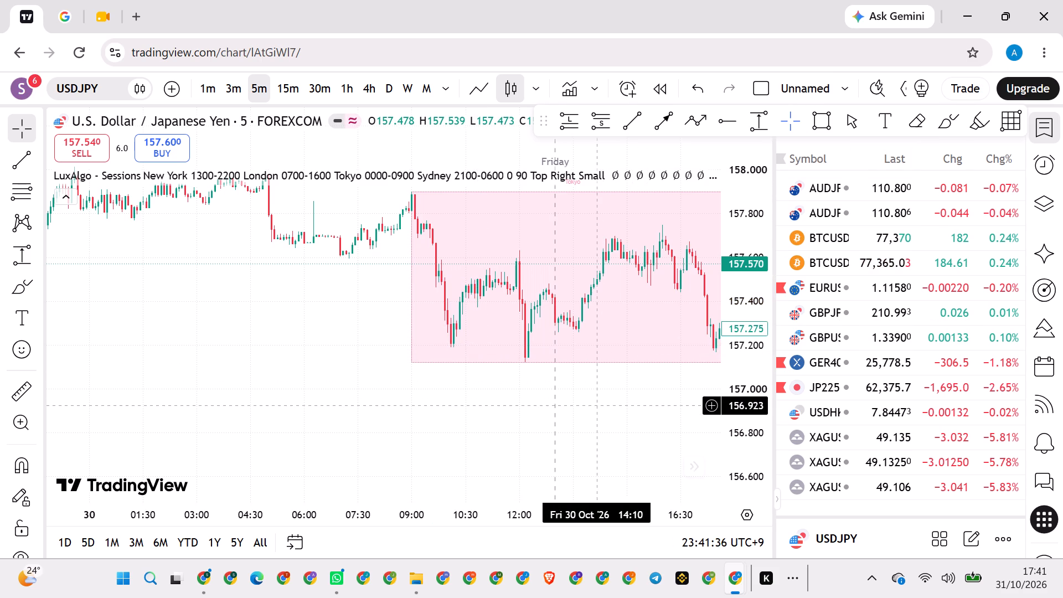
Examine the USDJPY price action before, during and after the 30 October Tokyo session across a wider time span.
scroll(597, 405, down, 6)
scroll(597, 405, down, 20)
scroll(597, 405, down, 20)
scroll(597, 405, down, 20)
drag(456, 342, 271, 306)
scroll(254, 302, down, 20)
scroll(254, 302, down, 11)
scroll(254, 302, up, 15)
scroll(254, 302, down, 20)
scroll(254, 302, down, 20)
scroll(254, 302, down, 3)
scroll(254, 302, up, 6)
scroll(309, 329, up, 15)
scroll(309, 329, down, 20)
scroll(309, 329, down, 20)
scroll(309, 329, down, 7)
scroll(345, 350, up, 20)
scroll(345, 350, up, 20)
scroll(345, 350, up, 20)
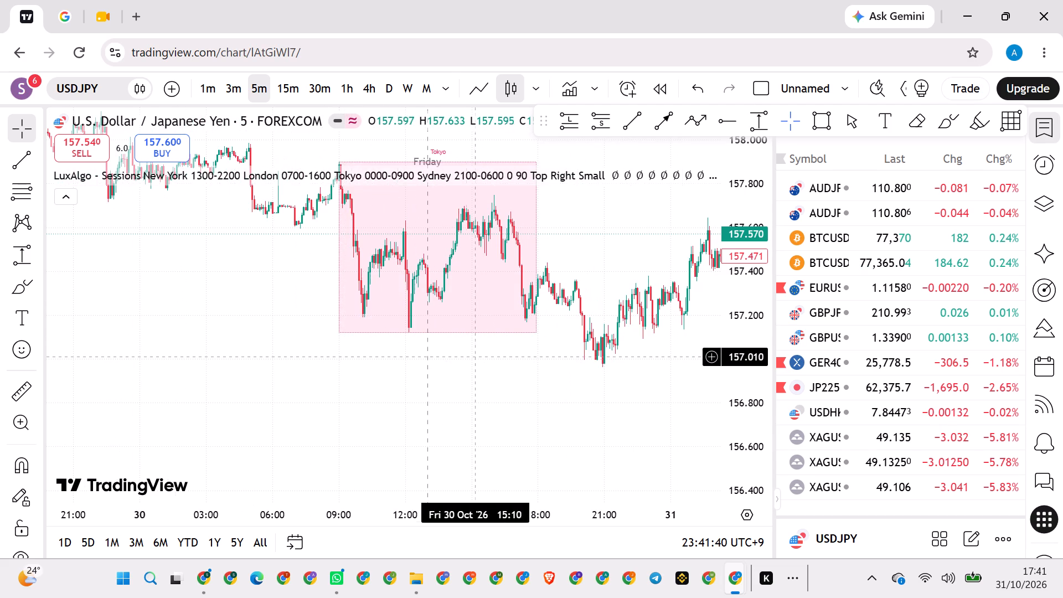
drag(482, 357, 442, 396)
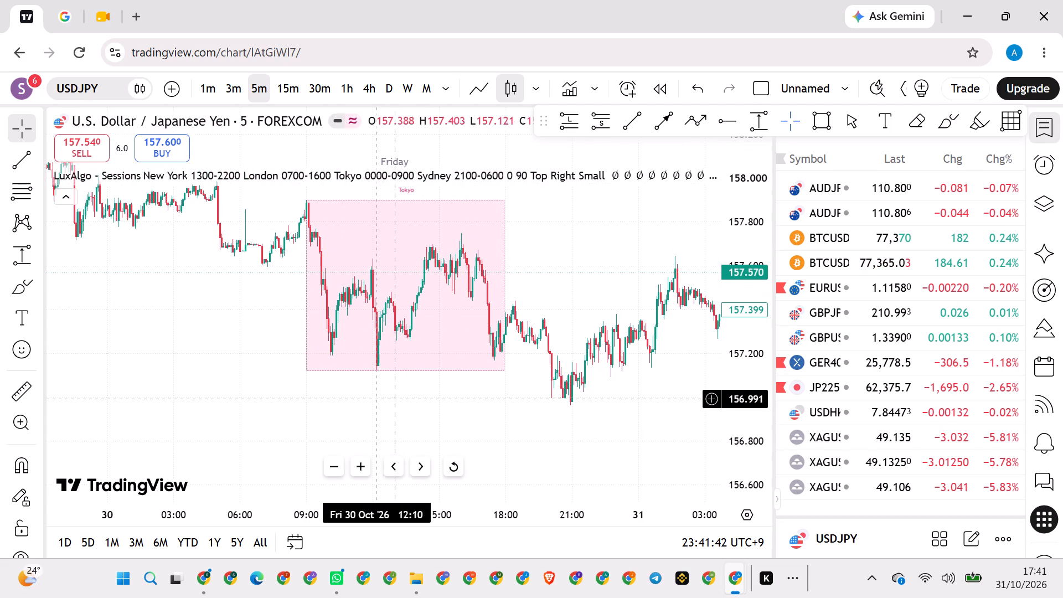
drag(374, 401, 451, 401)
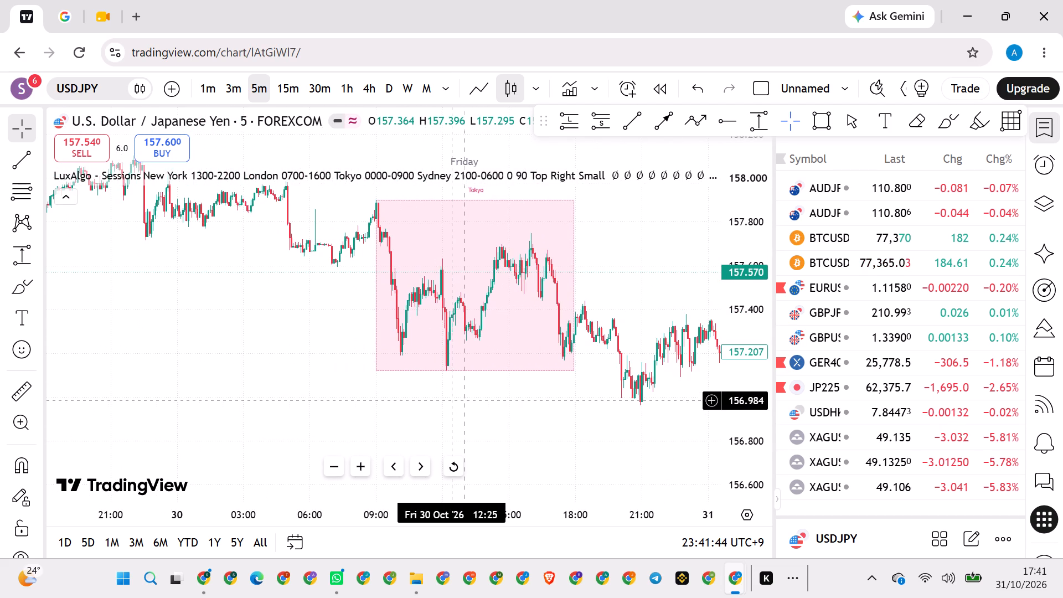
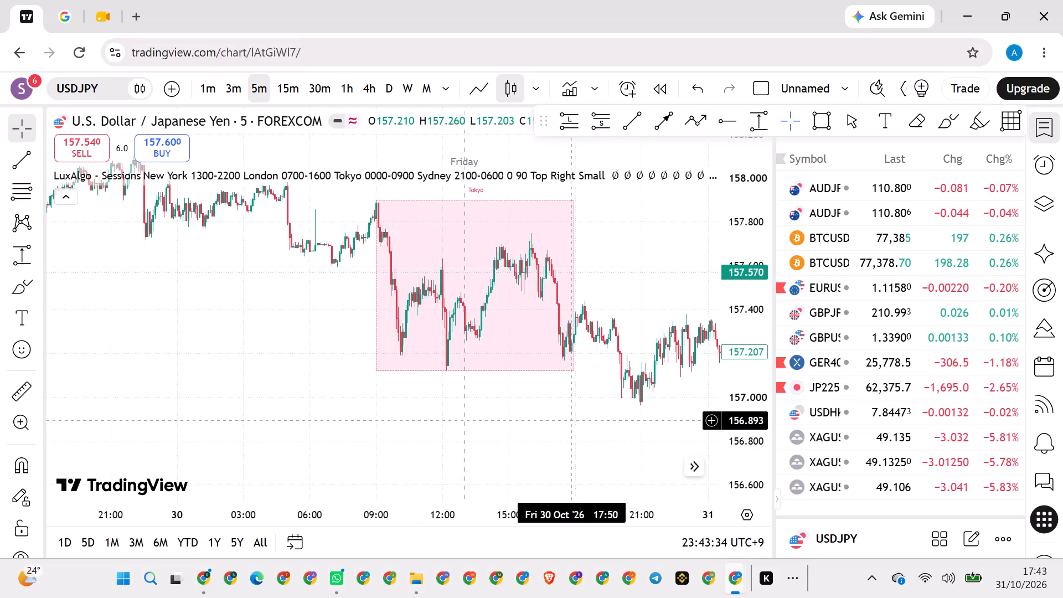
Examine the USDJPY price action from the end of the 30 October Tokyo session through to the most recent candles.
drag(566, 417, 547, 417)
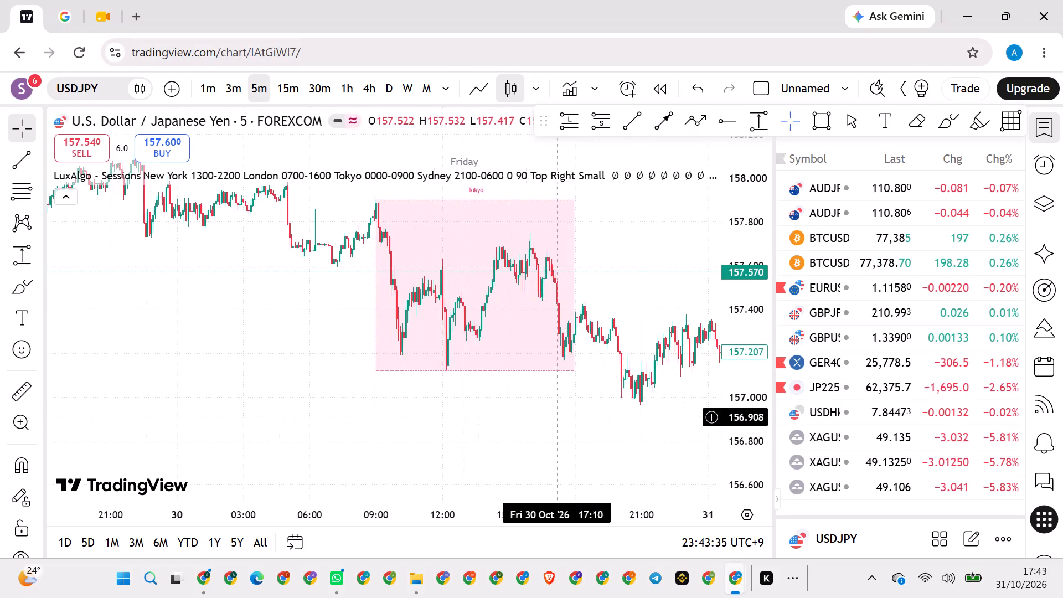
drag(547, 417, 415, 397)
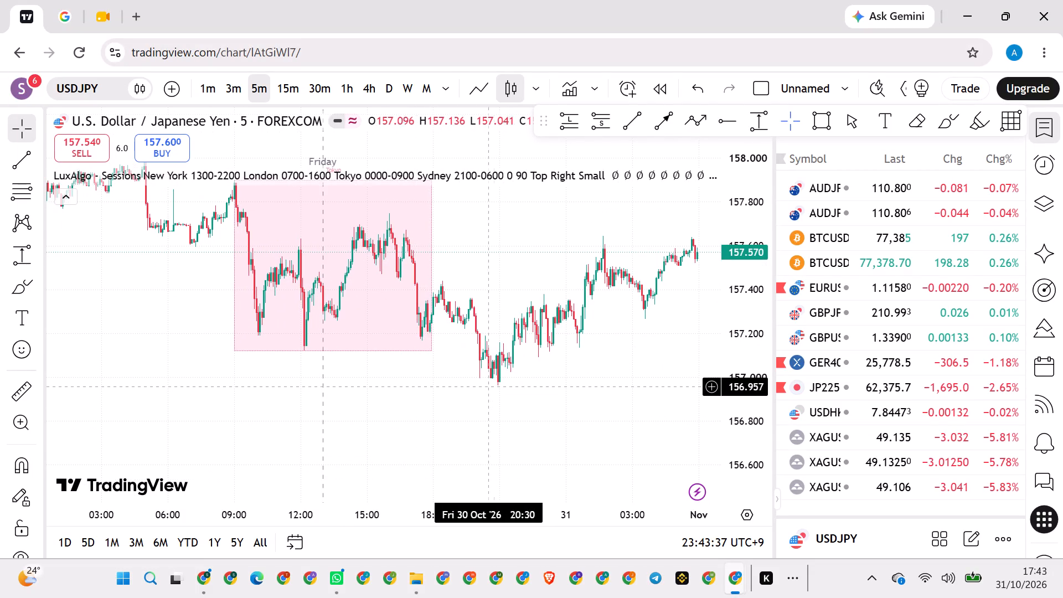
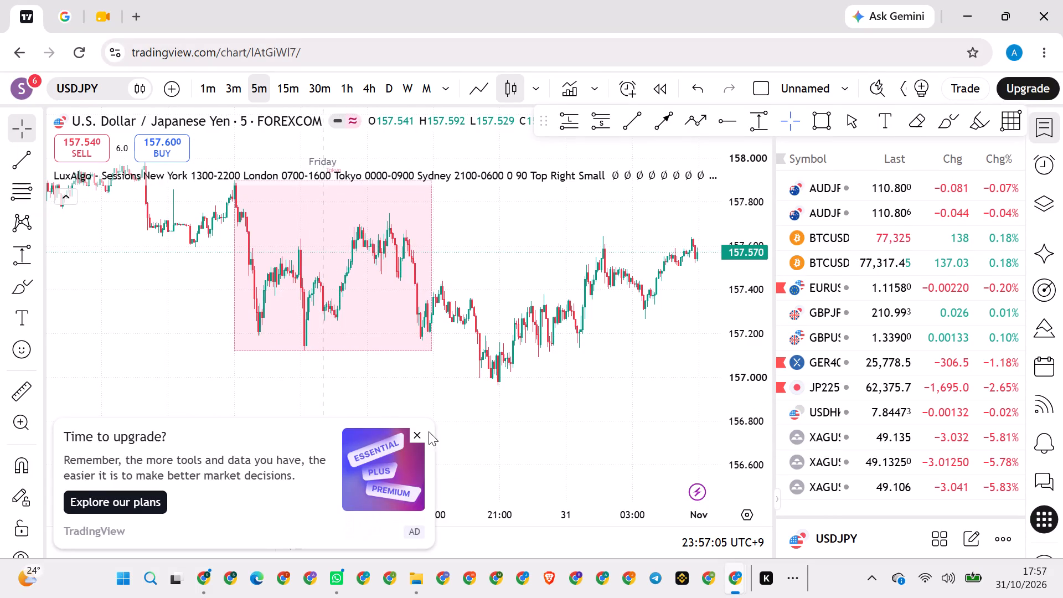
Dismiss the upgrade advertisement and the ad-free plans offer so the USDJPY chart is unobstructed.
click(410, 439)
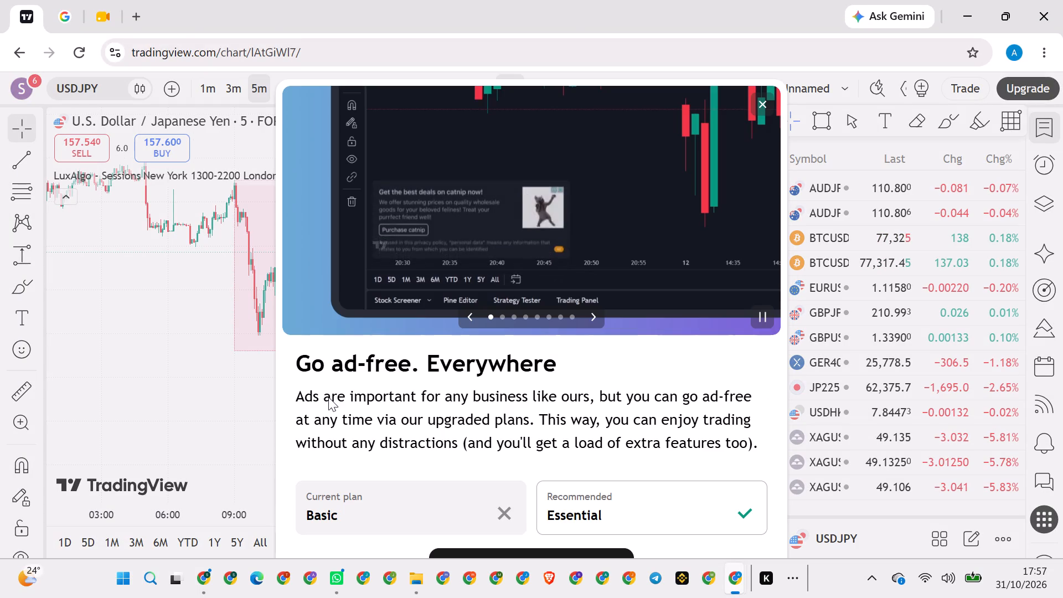
click(765, 104)
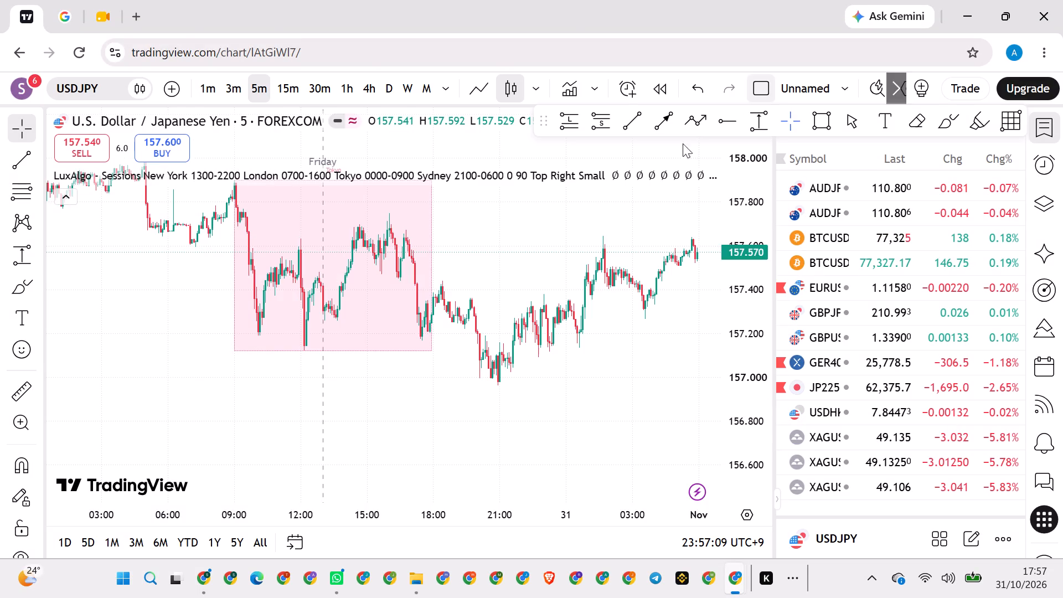
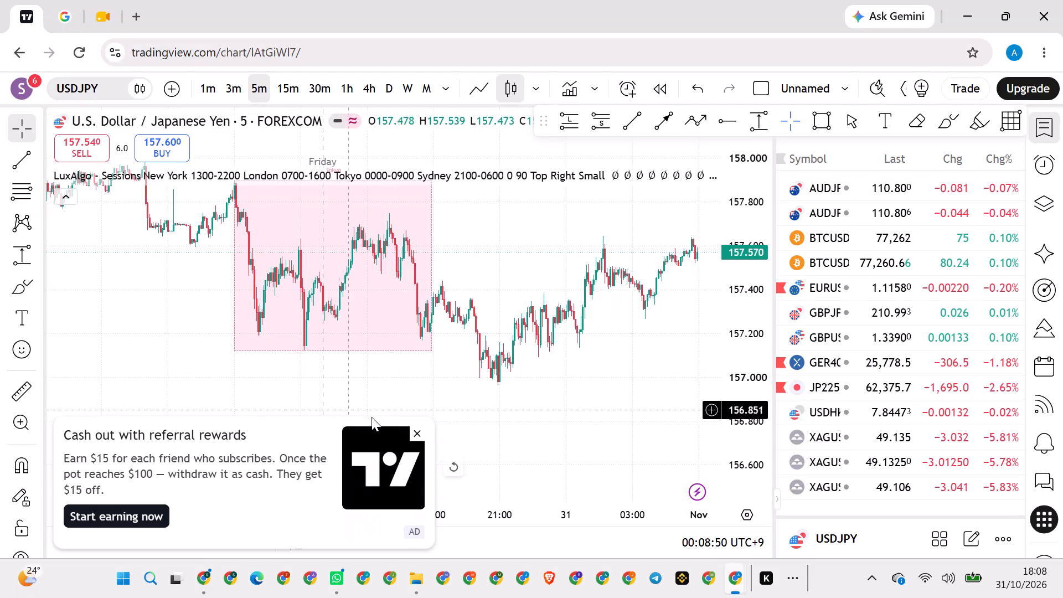
Dismiss the referral rewards advertisement covering the lower part of the USDJPY chart.
click(419, 431)
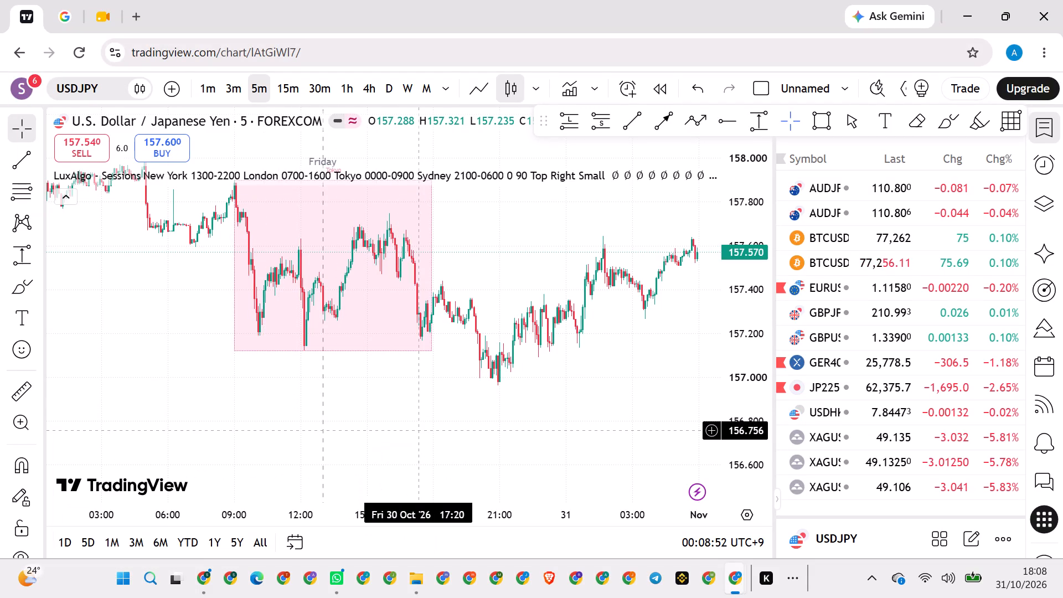
Remove the LuxAlgo Sessions indicator, with its shaded Tokyo session box, from the 5-minute USDJPY chart.
scroll(422, 424, down, 20)
scroll(422, 424, down, 20)
scroll(422, 424, down, 20)
scroll(422, 424, up, 20)
scroll(422, 424, up, 20)
scroll(422, 424, up, 20)
scroll(424, 424, down, 11)
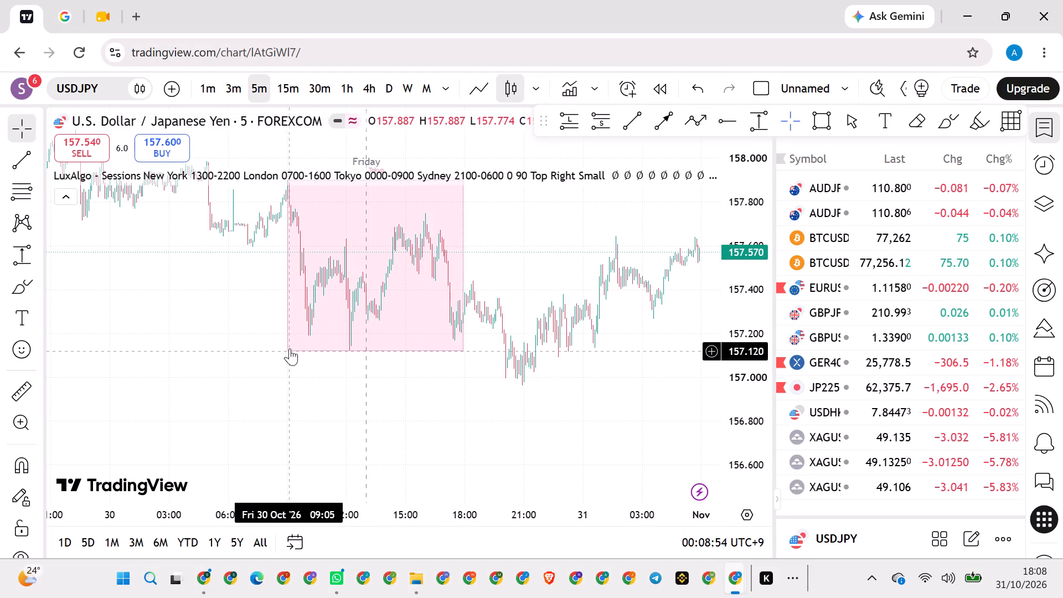
click(290, 348)
right_click(290, 346)
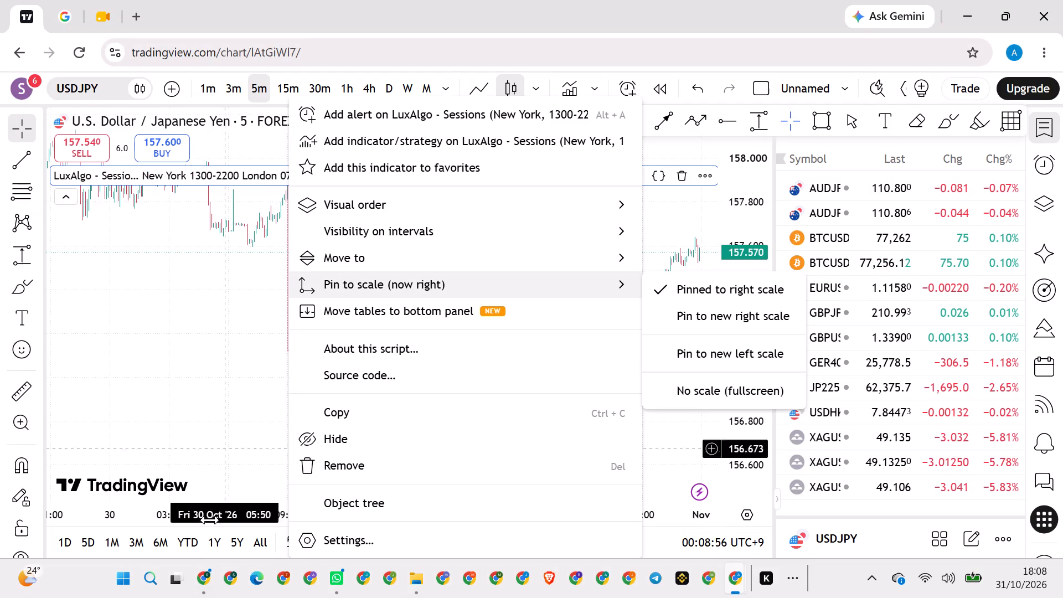
click(339, 465)
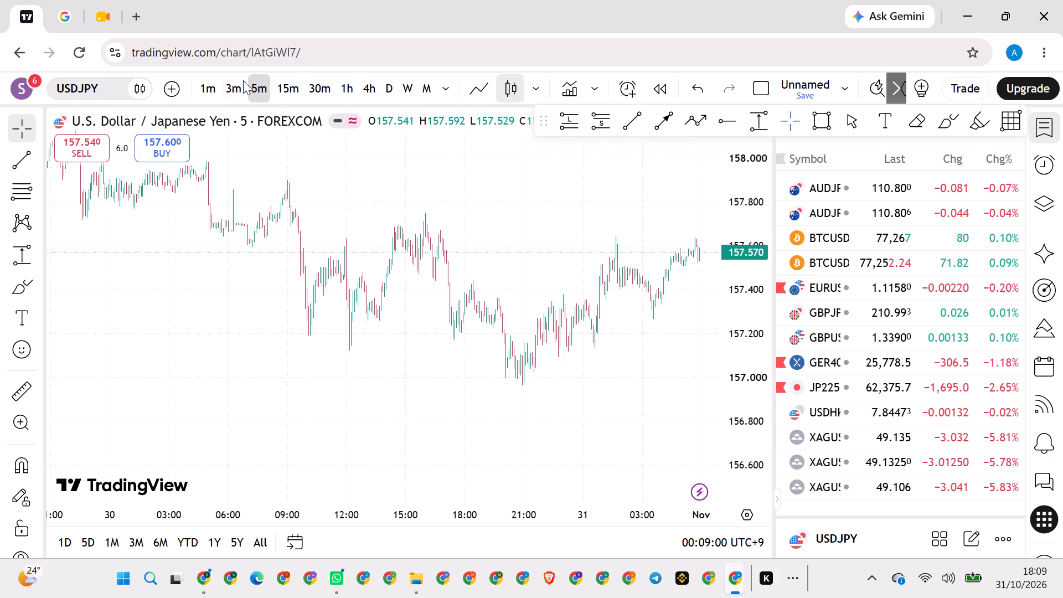
Switch the USDJPY chart to the 30-minute timeframe and focus on the price action around 28 to 31 October.
click(327, 90)
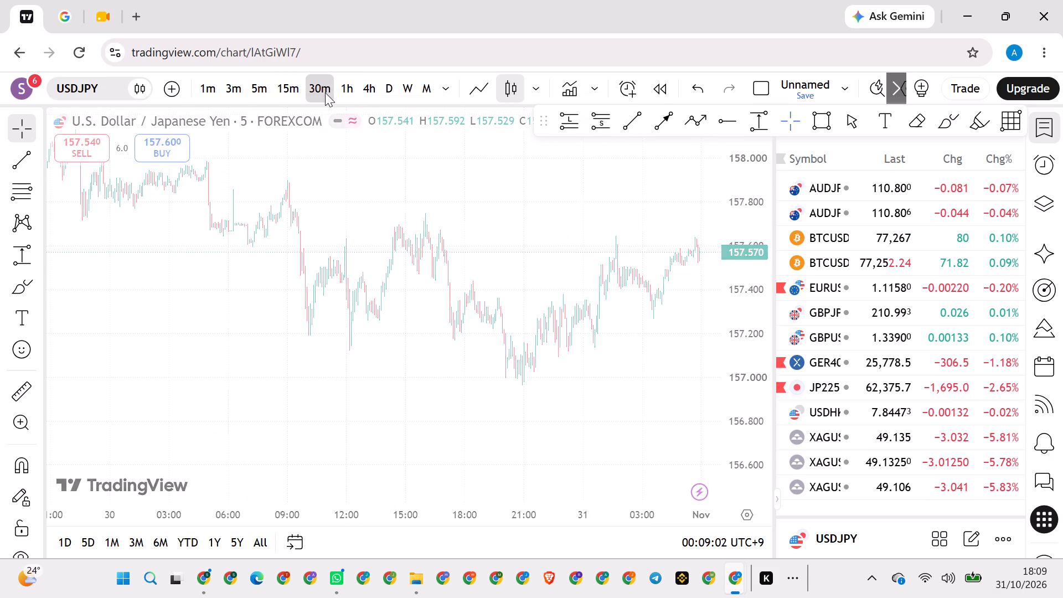
scroll(545, 375, up, 20)
scroll(545, 375, up, 20)
scroll(545, 375, up, 20)
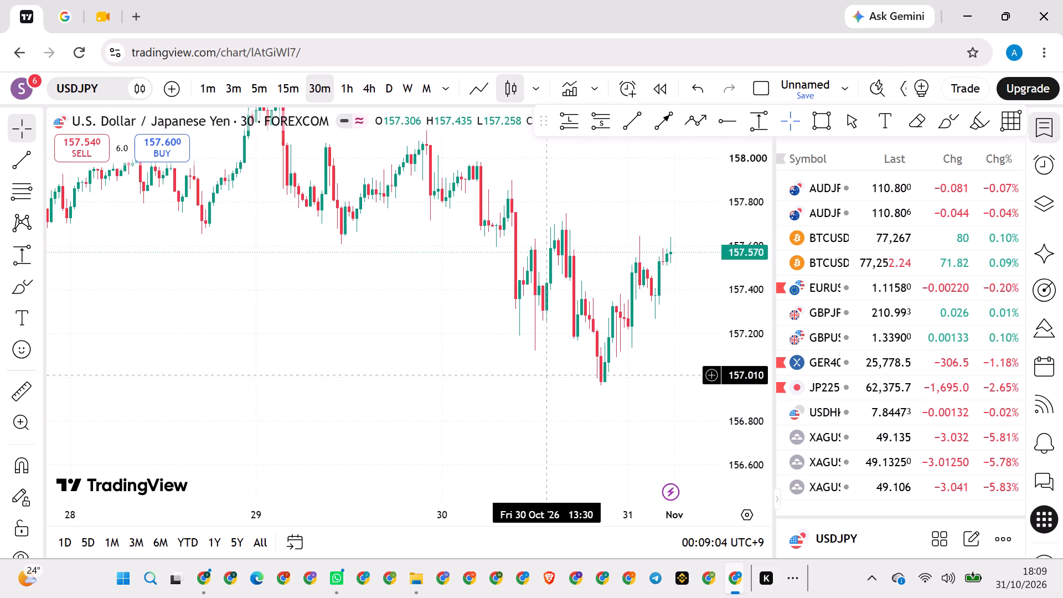
scroll(545, 375, up, 20)
scroll(545, 375, up, 20)
scroll(545, 375, up, 3)
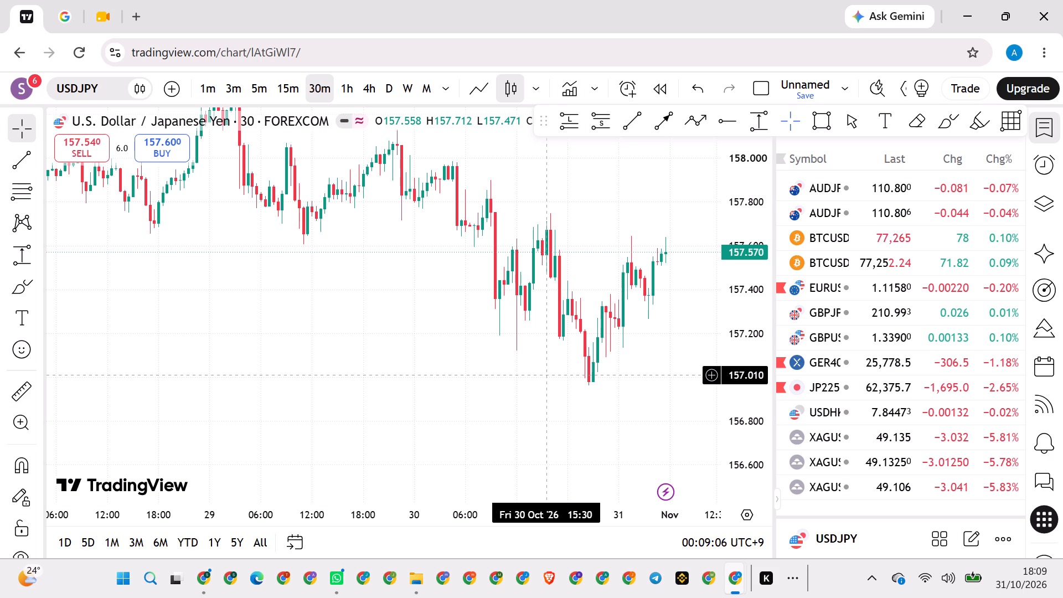
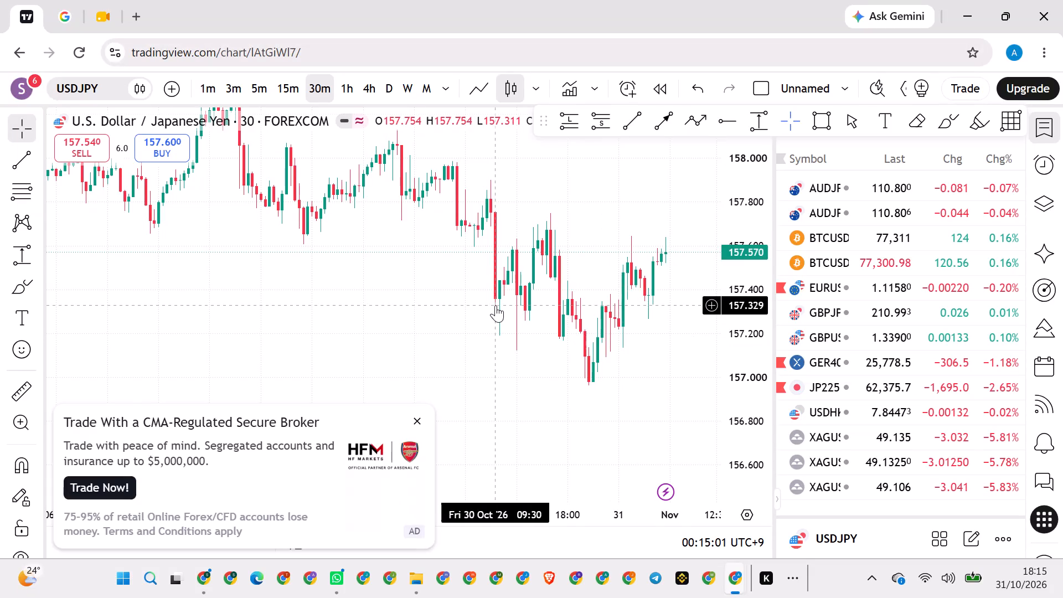
Dismiss the broker advertisement covering the lower part of the USDJPY chart.
click(417, 418)
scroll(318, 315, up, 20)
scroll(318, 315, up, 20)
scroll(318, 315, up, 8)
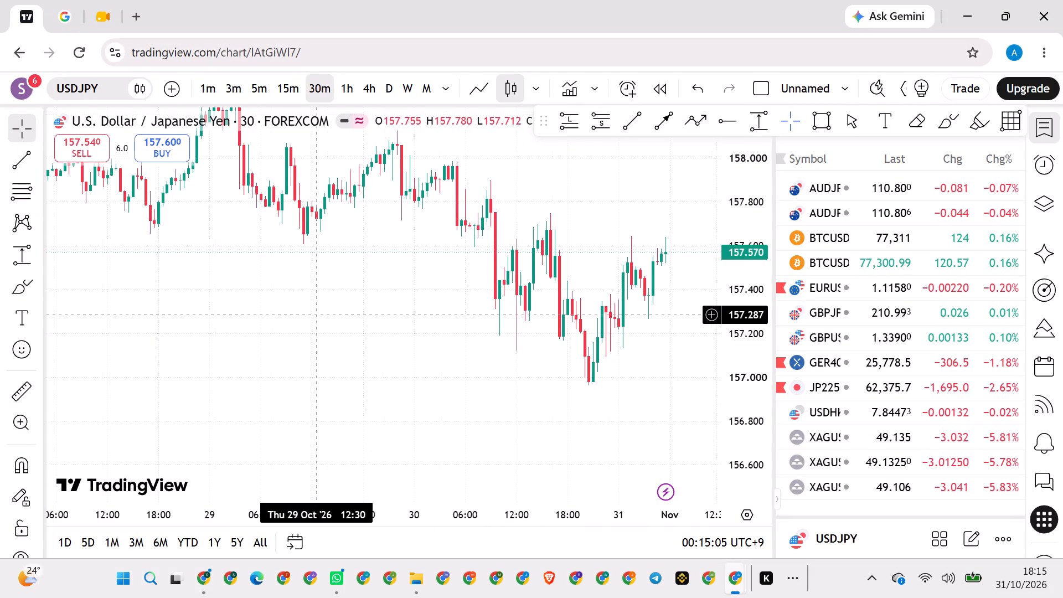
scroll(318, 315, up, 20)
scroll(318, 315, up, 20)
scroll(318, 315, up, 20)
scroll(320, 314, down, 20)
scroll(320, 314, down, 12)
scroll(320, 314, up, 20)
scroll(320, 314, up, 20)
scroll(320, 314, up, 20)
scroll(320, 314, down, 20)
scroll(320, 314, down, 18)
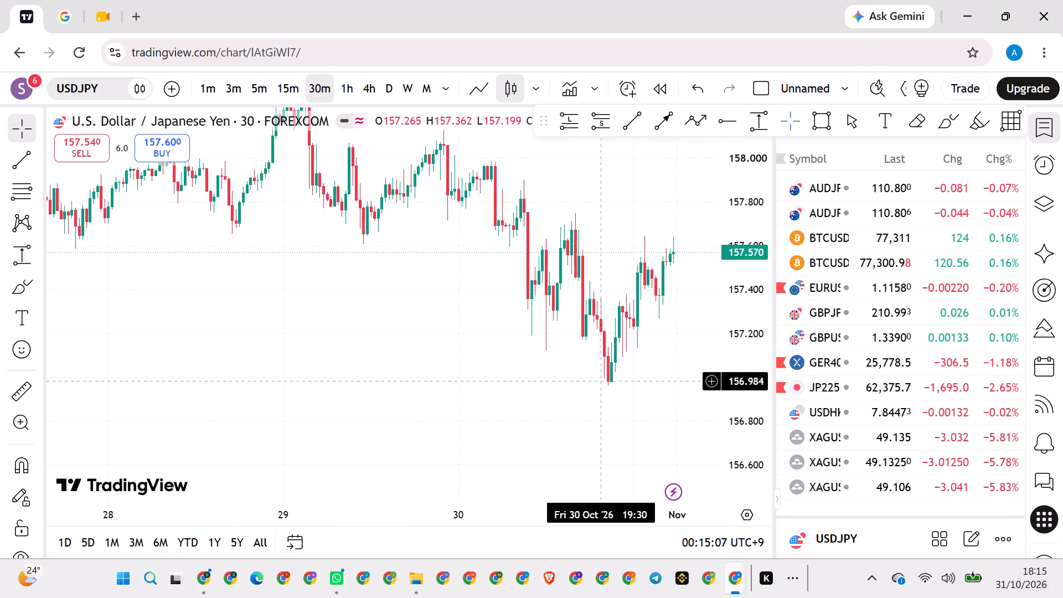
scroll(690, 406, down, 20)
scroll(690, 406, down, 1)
Switch the chart from USDJPY to the OANDA silver symbol XAGUSD and bring its marked price levels into view.
click(836, 462)
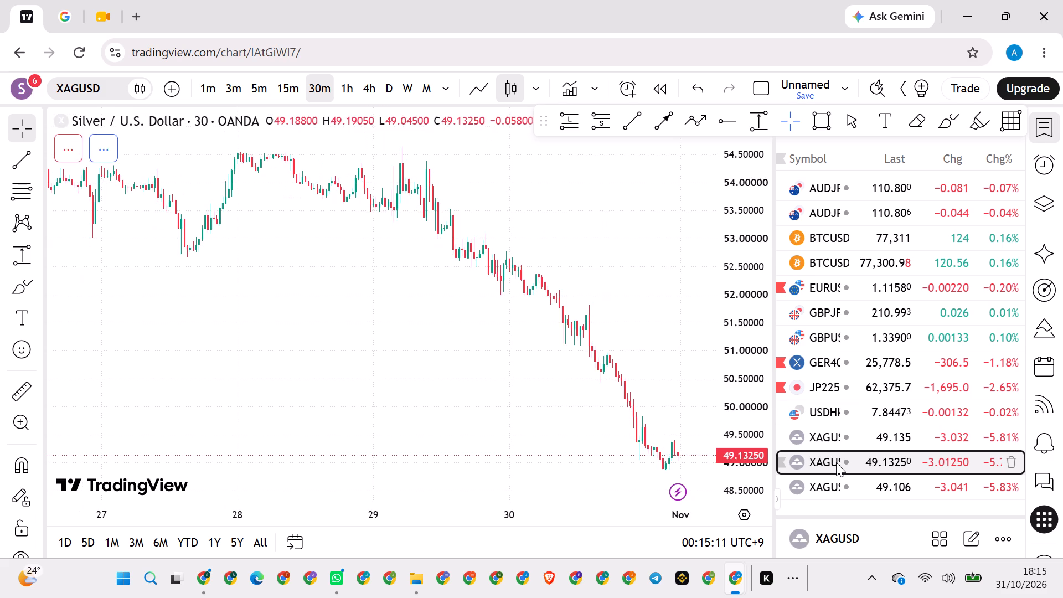
drag(744, 197, 742, 292)
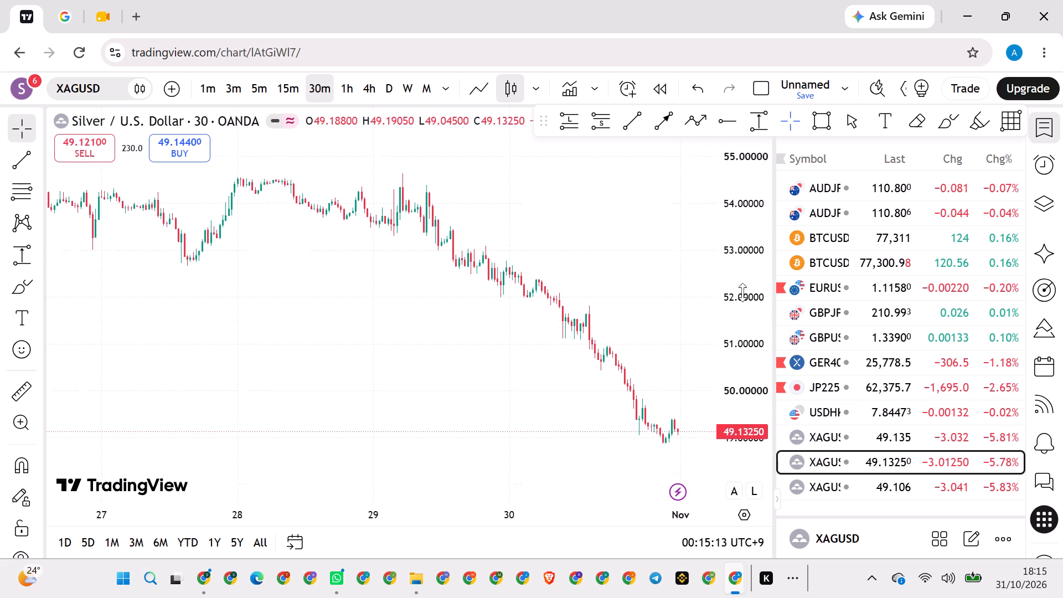
drag(742, 292, 721, 406)
scroll(512, 398, down, 1)
scroll(512, 398, up, 20)
scroll(512, 398, up, 2)
scroll(512, 398, down, 20)
scroll(512, 398, down, 20)
scroll(512, 398, down, 7)
scroll(512, 398, up, 20)
scroll(512, 398, up, 20)
scroll(512, 398, up, 20)
scroll(512, 398, down, 20)
scroll(512, 398, down, 20)
scroll(512, 398, down, 20)
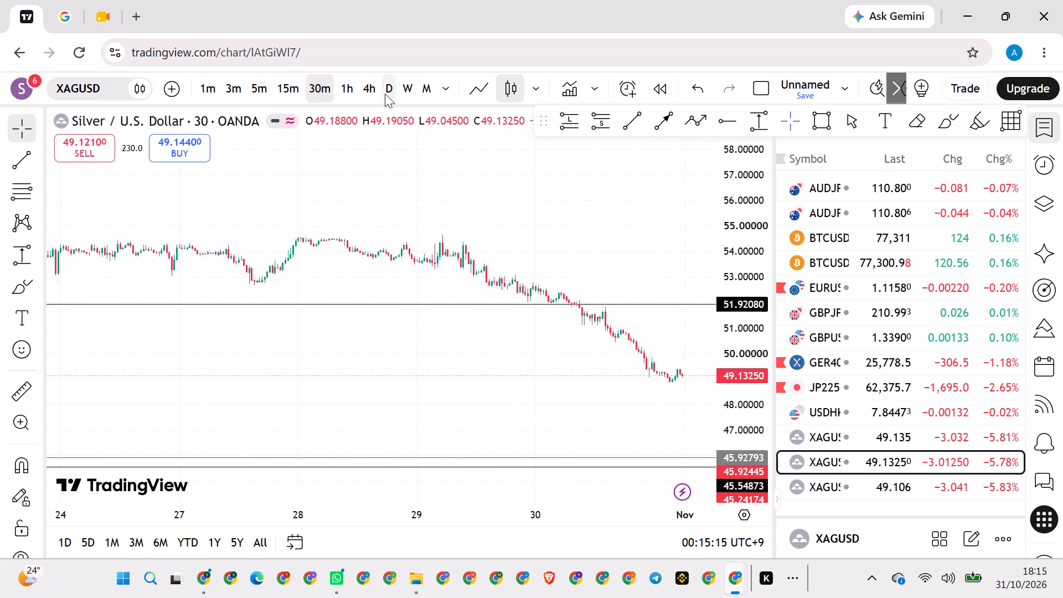
Show XAGUSD on 4-hour candles and delete the black horizontal line at 51.92080.
click(370, 92)
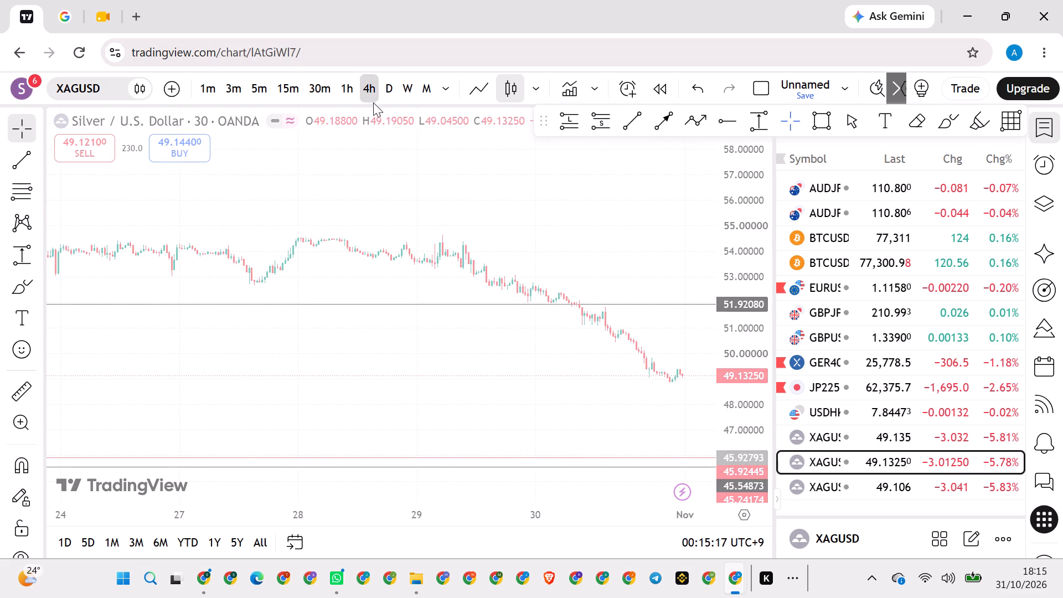
click(518, 304)
click(907, 151)
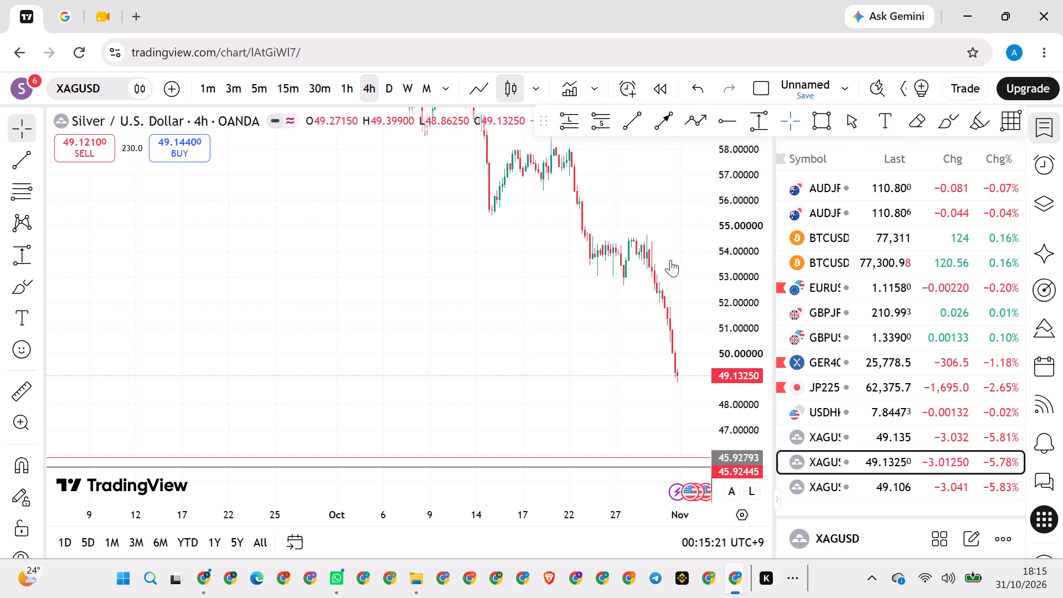
Switch XAGUSD to the daily timeframe and focus on where the horizontal rays between 45.5 and 46 start, around September to November 2025.
scroll(491, 321, down, 20)
scroll(491, 321, down, 20)
scroll(491, 321, down, 20)
scroll(491, 325, up, 20)
scroll(491, 325, up, 6)
scroll(491, 331, down, 20)
scroll(491, 331, down, 20)
scroll(491, 331, down, 5)
drag(534, 406, 450, 327)
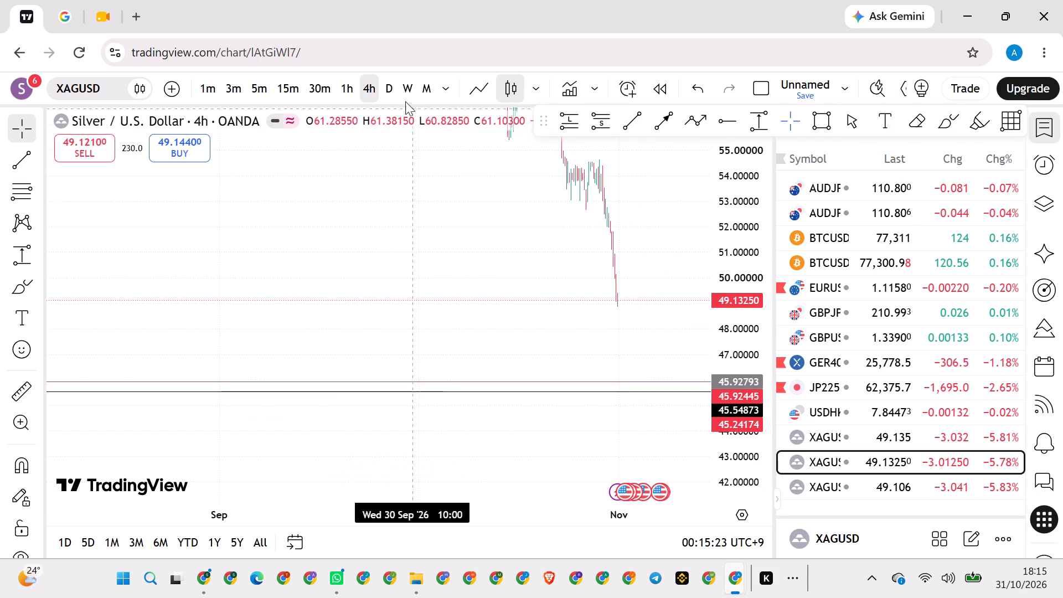
click(390, 92)
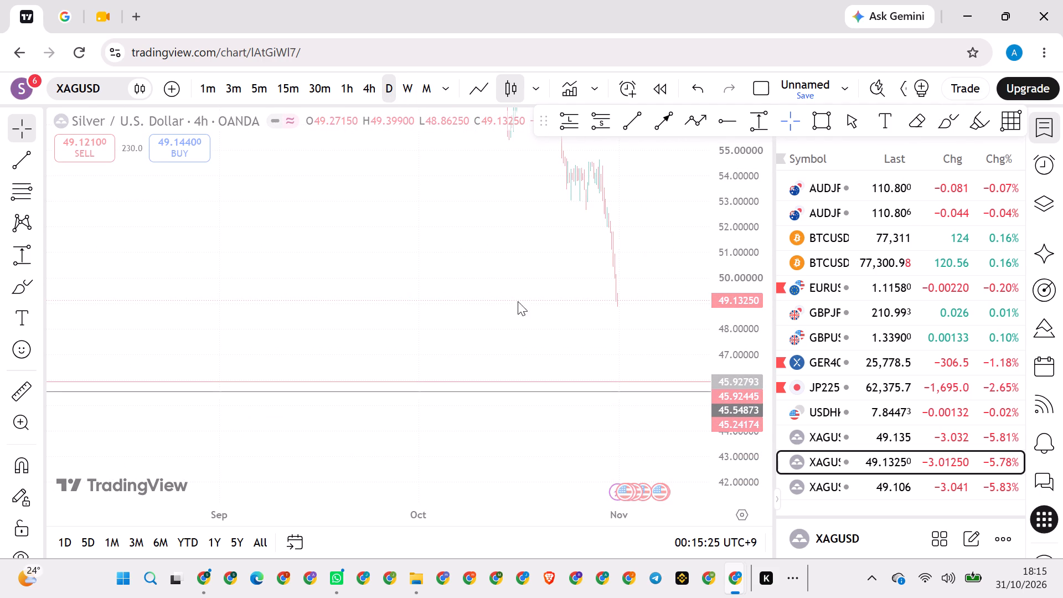
drag(739, 207, 739, 277)
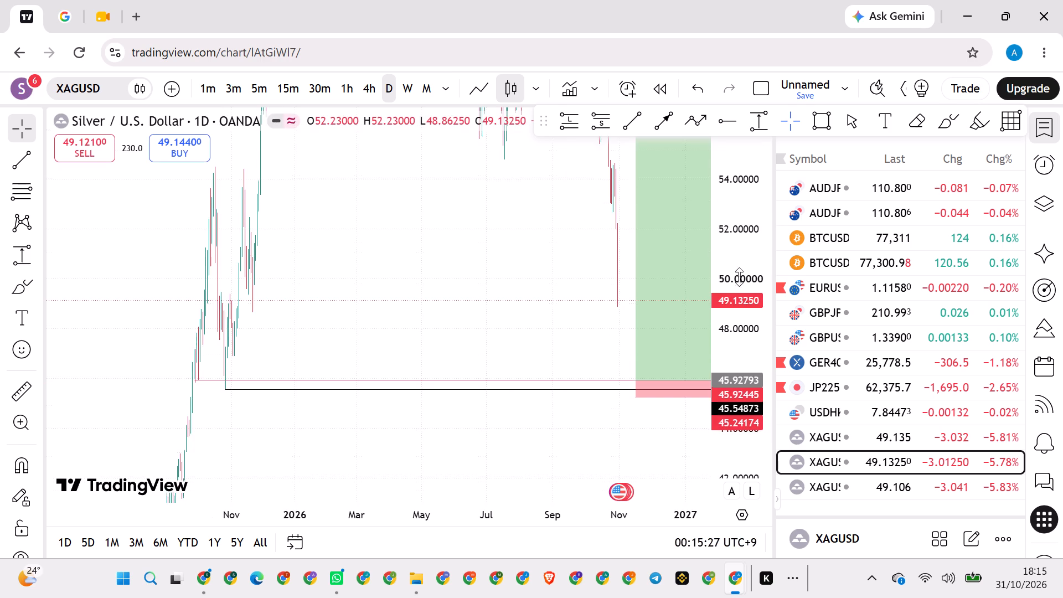
drag(739, 277, 716, 394)
scroll(523, 404, down, 20)
scroll(523, 404, down, 20)
scroll(523, 404, down, 20)
scroll(523, 404, up, 15)
scroll(523, 404, down, 20)
scroll(523, 404, down, 20)
scroll(523, 404, down, 20)
scroll(523, 404, up, 20)
scroll(523, 404, up, 15)
drag(456, 393, 526, 385)
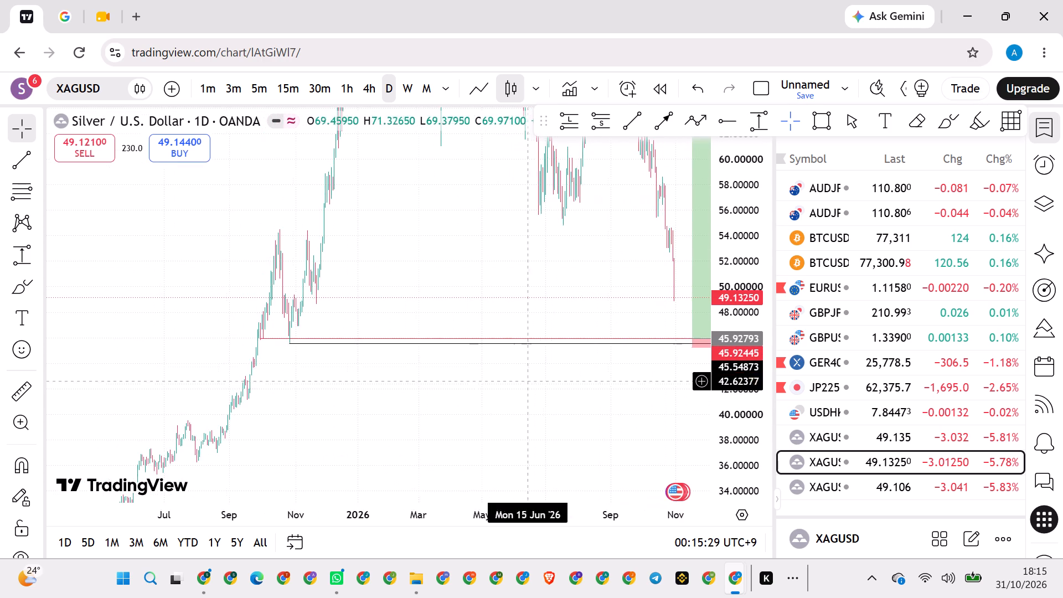
drag(381, 373, 507, 349)
scroll(744, 348, down, 20)
scroll(744, 348, down, 20)
scroll(744, 348, down, 20)
scroll(744, 348, up, 20)
scroll(744, 348, up, 1)
scroll(744, 348, down, 20)
scroll(744, 348, down, 20)
scroll(744, 348, down, 20)
scroll(744, 348, up, 20)
scroll(744, 348, up, 20)
scroll(744, 348, up, 20)
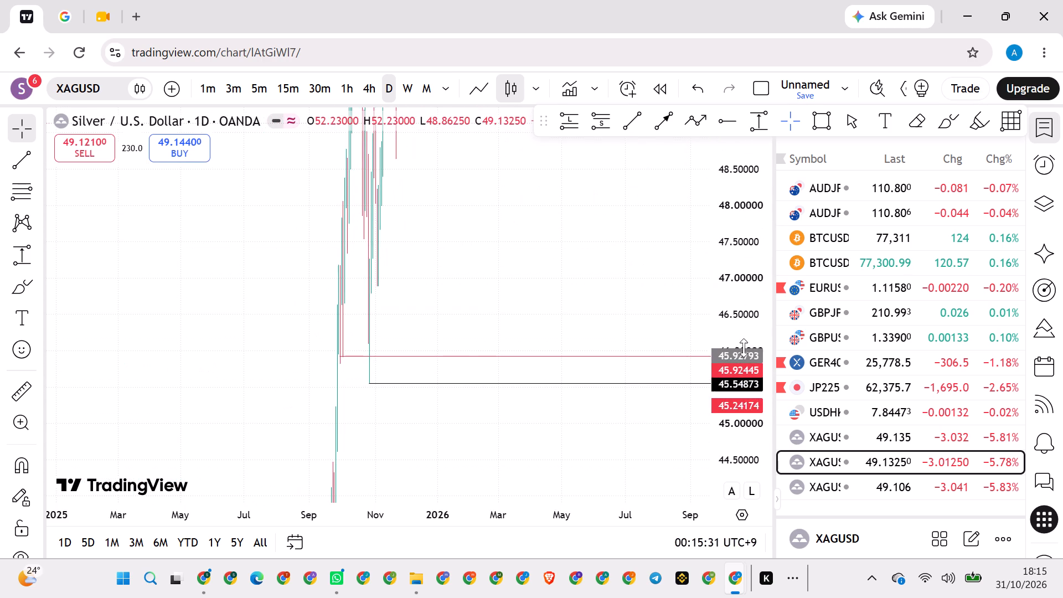
drag(172, 414, 475, 311)
scroll(457, 301, up, 20)
scroll(457, 301, up, 20)
scroll(457, 301, up, 20)
scroll(457, 301, down, 20)
scroll(457, 301, down, 20)
scroll(457, 301, down, 20)
scroll(457, 301, up, 20)
scroll(457, 301, up, 20)
scroll(457, 301, up, 20)
scroll(457, 302, down, 12)
scroll(457, 302, up, 20)
scroll(457, 302, up, 20)
scroll(457, 302, up, 20)
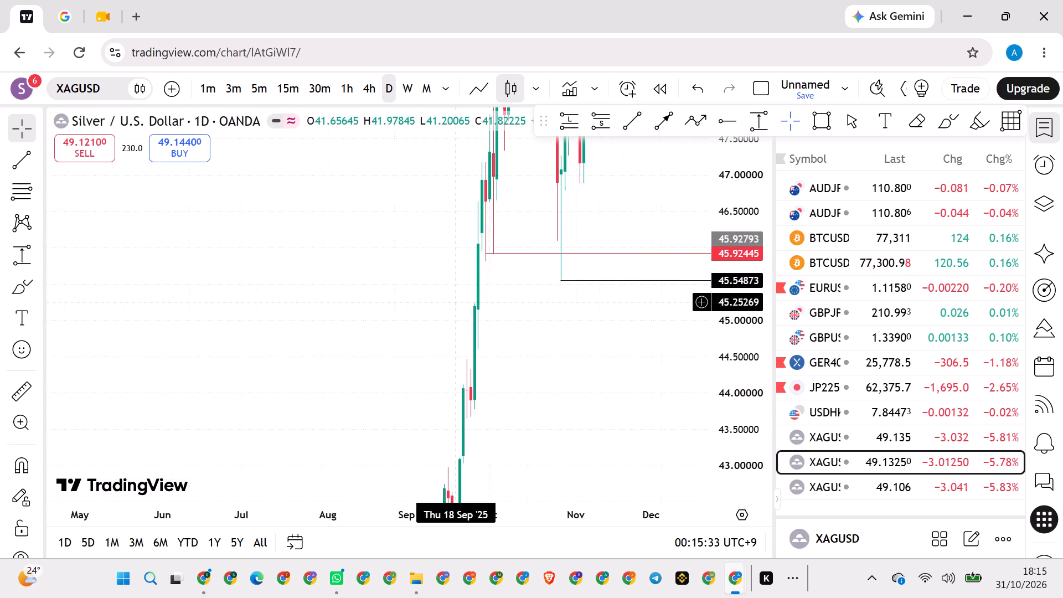
scroll(457, 302, up, 20)
scroll(457, 302, up, 20)
scroll(457, 302, up, 20)
scroll(457, 302, down, 20)
scroll(457, 302, down, 1)
scroll(457, 302, up, 20)
scroll(457, 302, up, 12)
scroll(457, 302, down, 20)
scroll(457, 302, down, 2)
scroll(457, 302, up, 13)
scroll(457, 302, up, 20)
scroll(457, 302, up, 20)
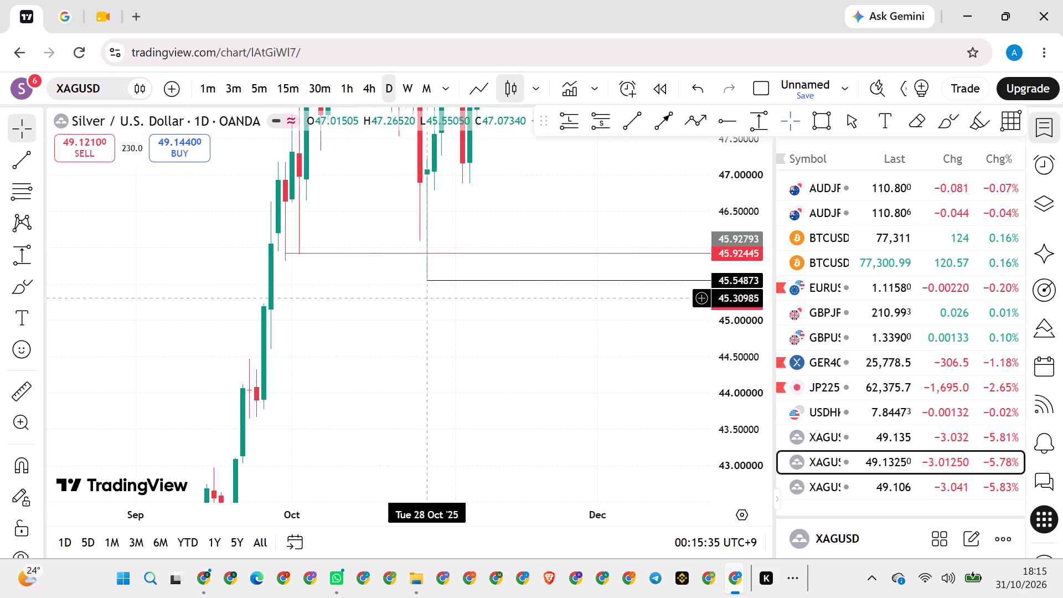
Set the price coordinate of the red horizontal ray starting at 30 September 2025 to 45.737.
click(286, 255)
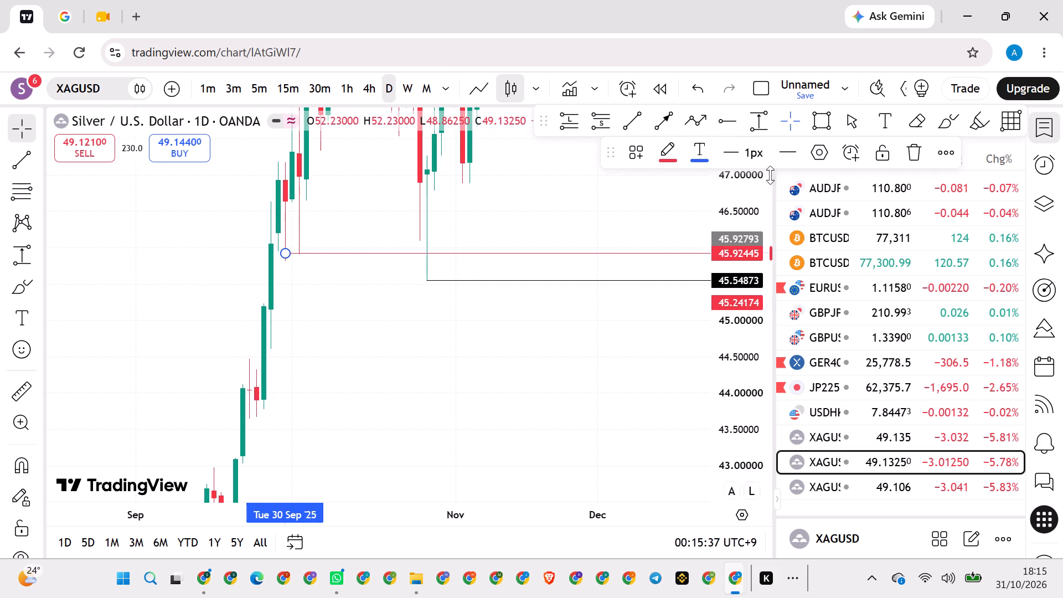
click(818, 151)
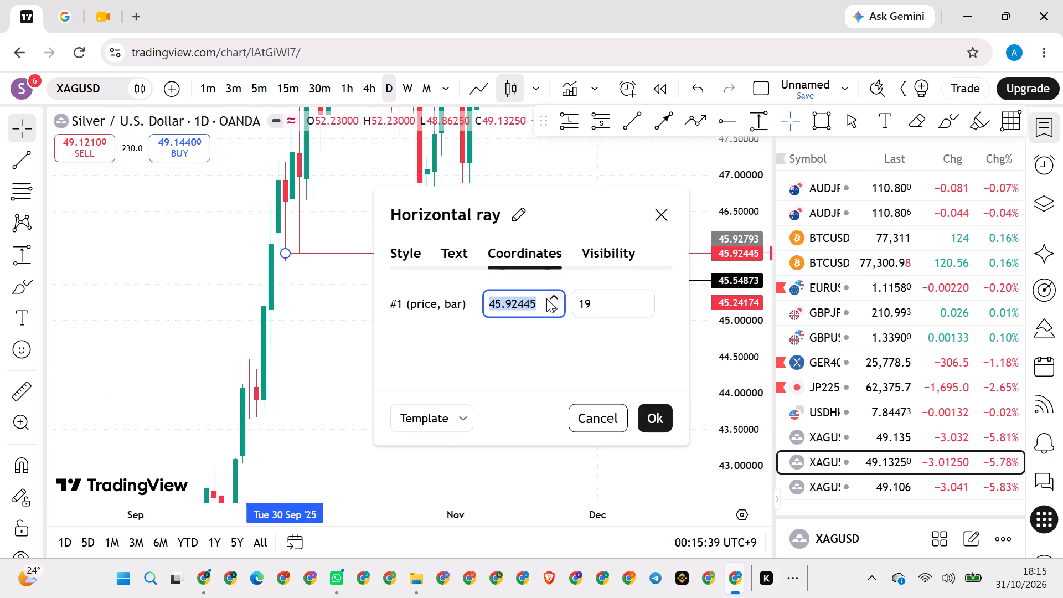
click(540, 309)
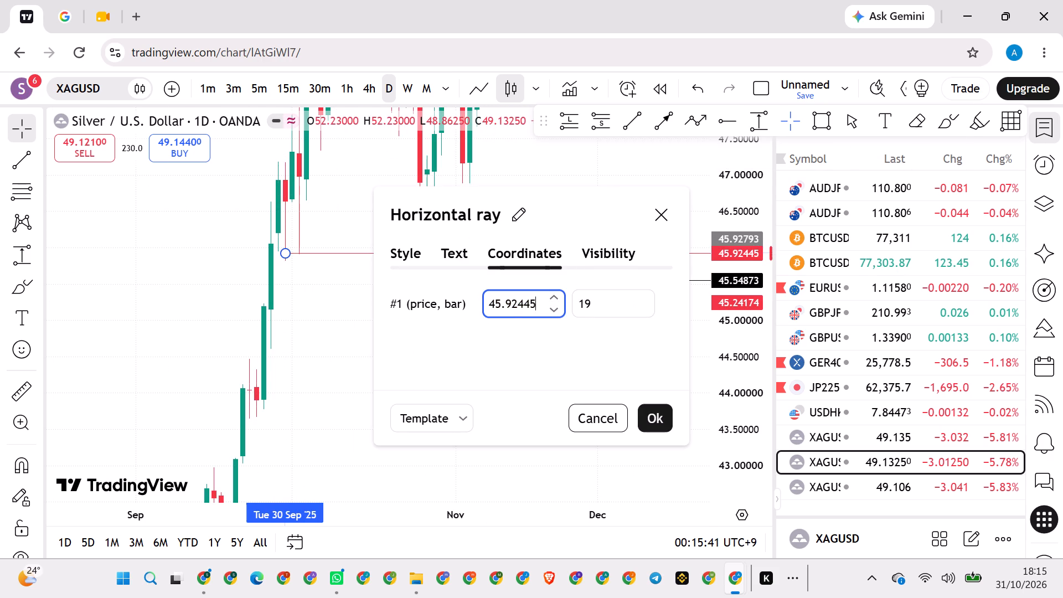
key(BackSpace)
key(BackSpace)
key(BackSpace)
key(BackSpace)
key(BackSpace)
key(BackSpace)
key(BackSpace)
key(BackSpace)
key(BackSpace)
key(BackSpace)
key(BackSpace)
key(BackSpace)
key(BackSpace)
key(BackSpace)
key(BackSpace)
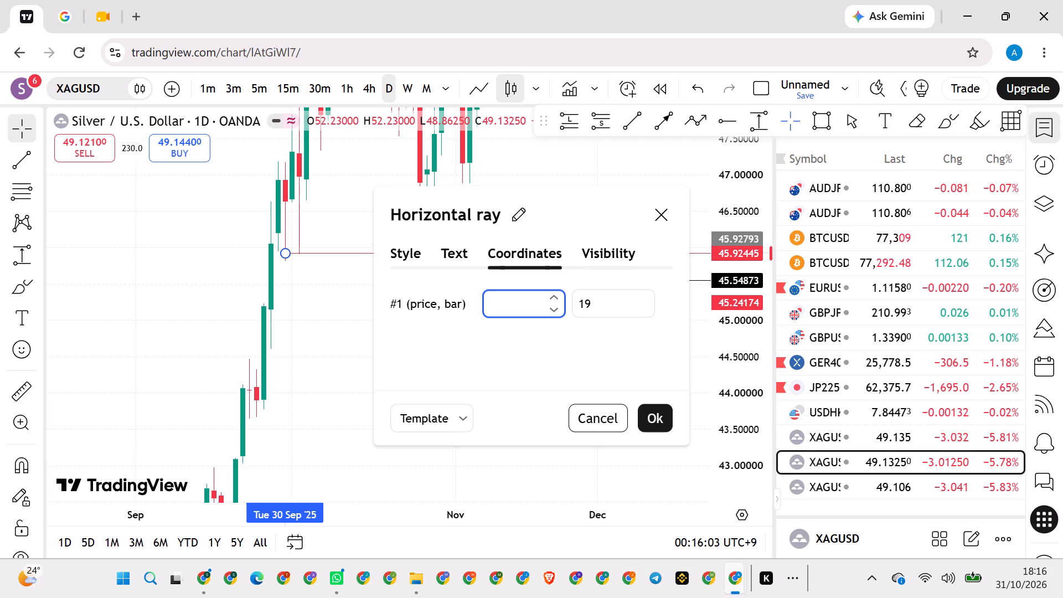
text(45)
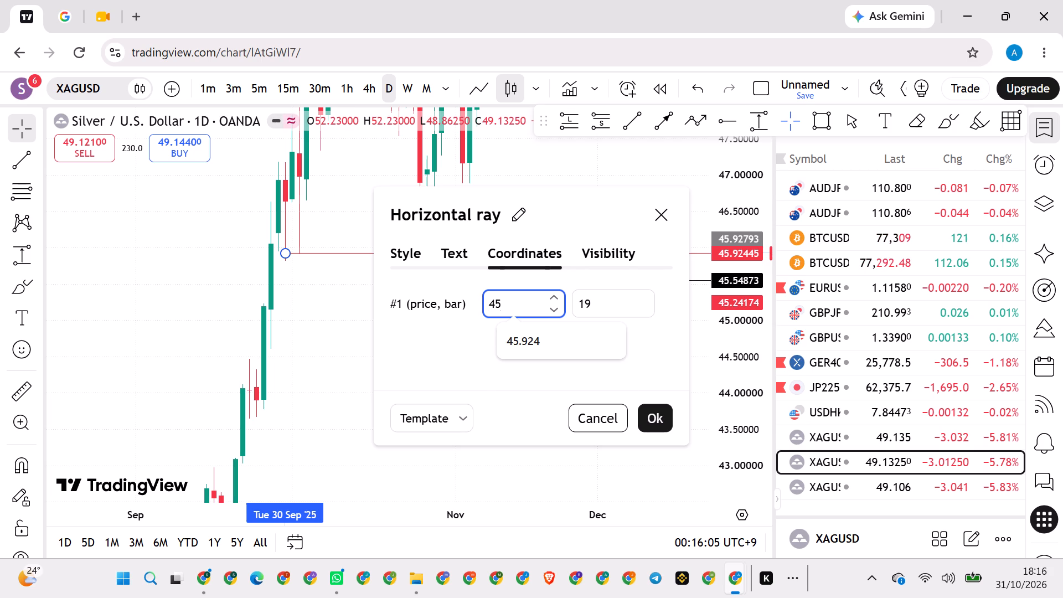
key(period)
key(7)
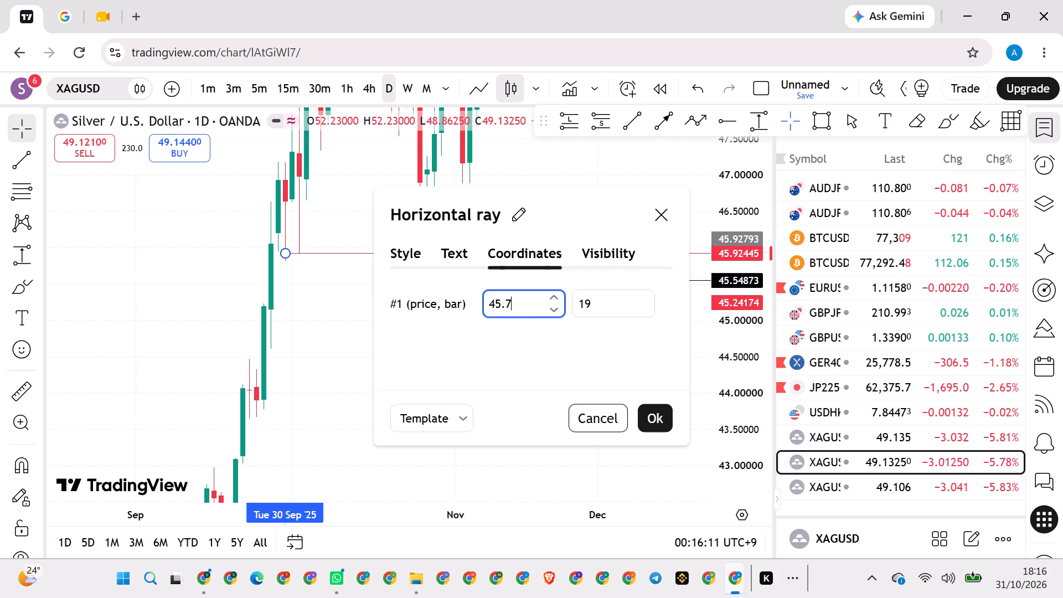
text(37)
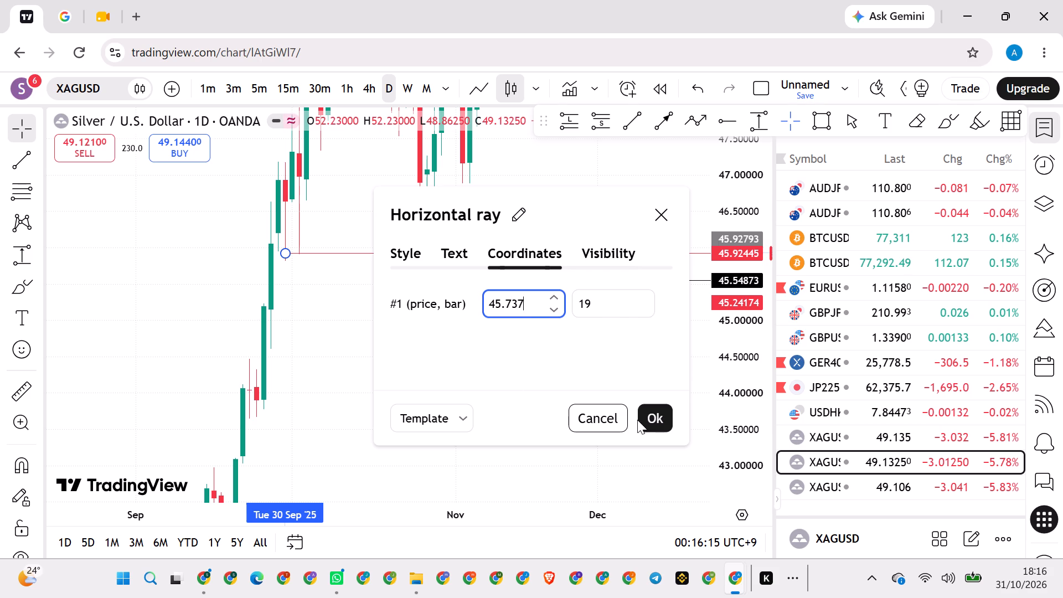
click(657, 417)
click(483, 332)
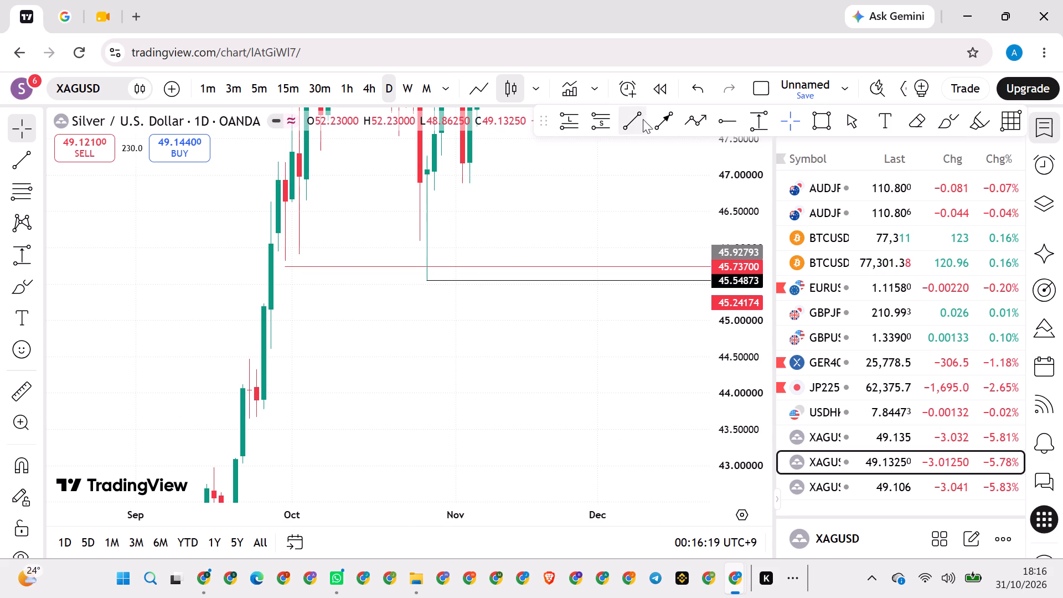
Add another horizontal ray starting at the 30 September 2025 candle and set its price coordinate to 45.661.
click(713, 117)
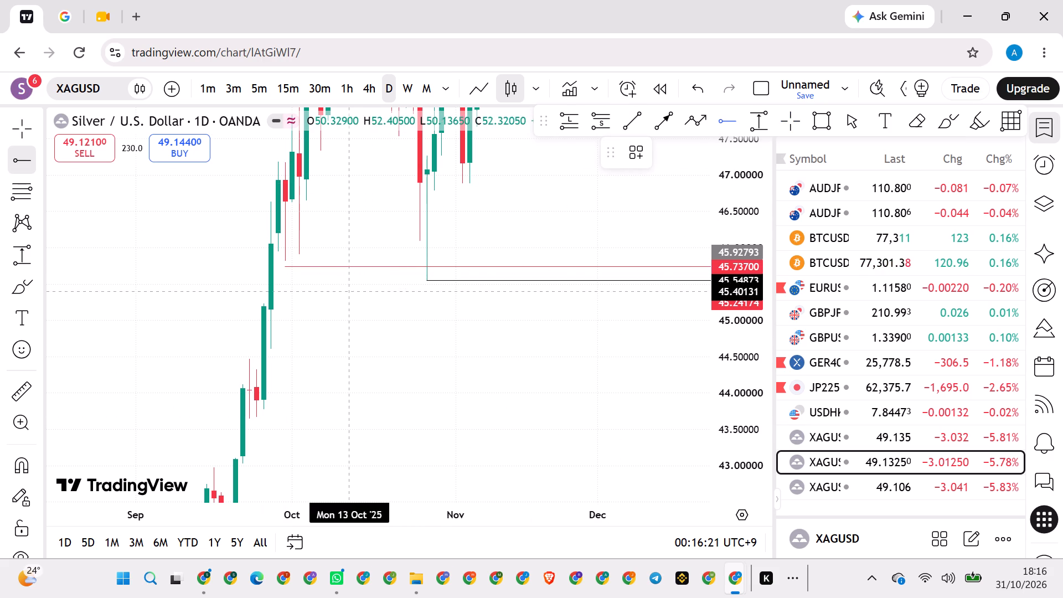
click(284, 260)
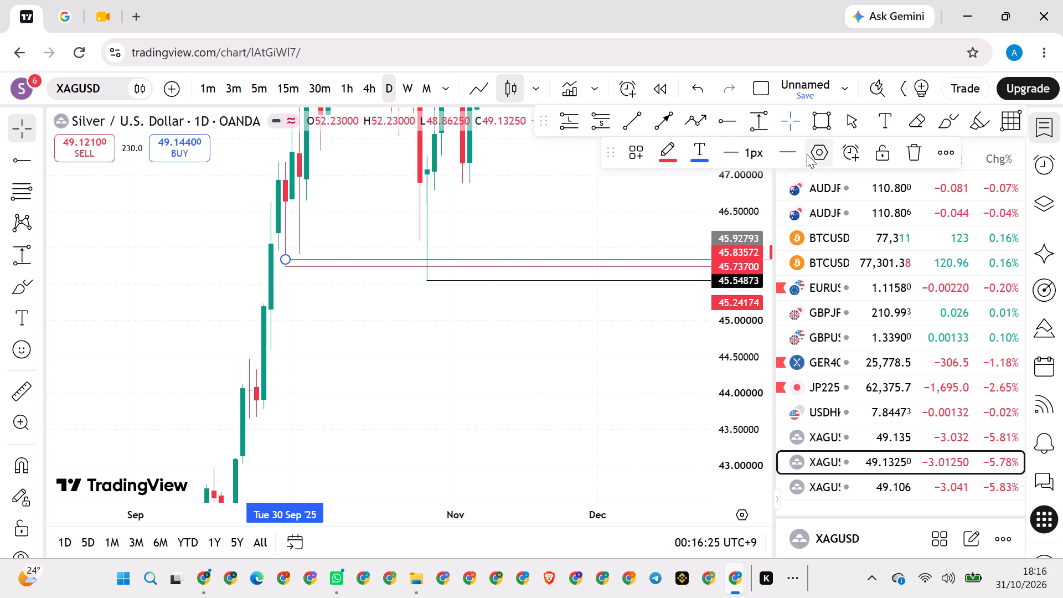
click(817, 152)
click(543, 302)
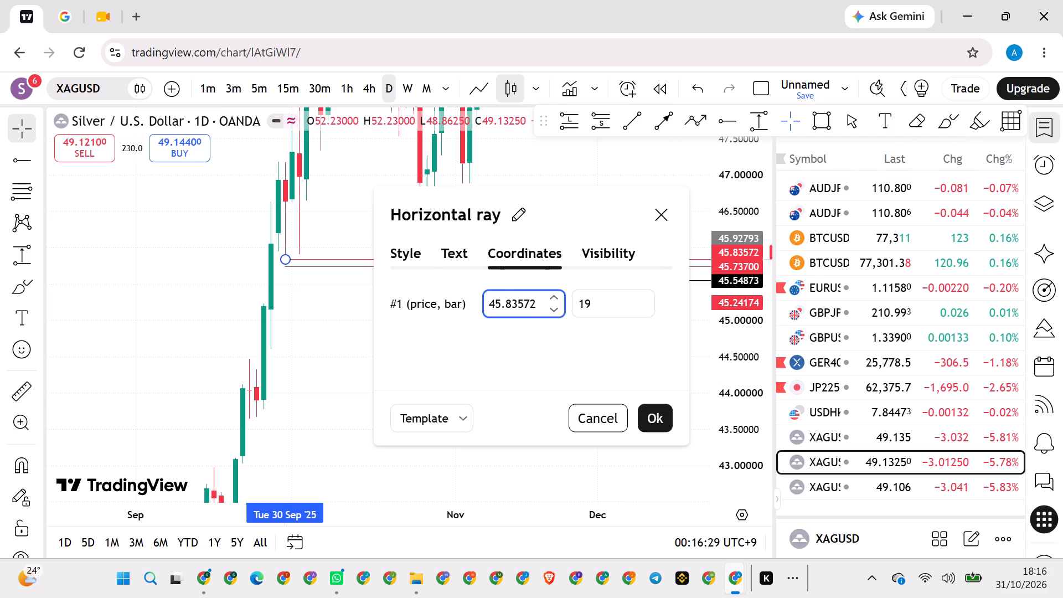
key(BackSpace)
key(BackSpace)
key(BackSpace)
key(BackSpace)
key(BackSpace)
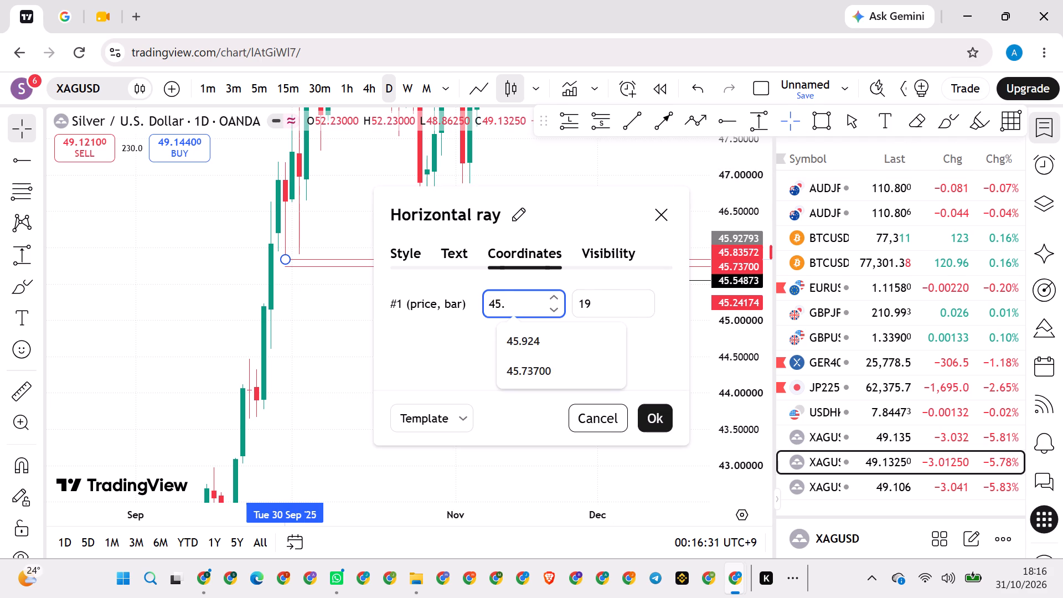
text(661)
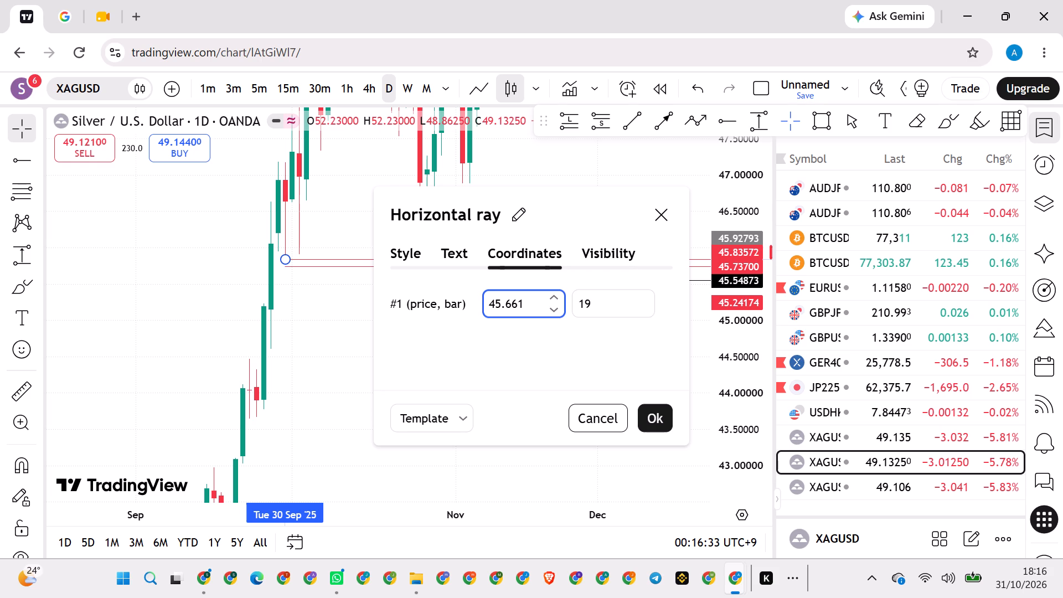
click(653, 416)
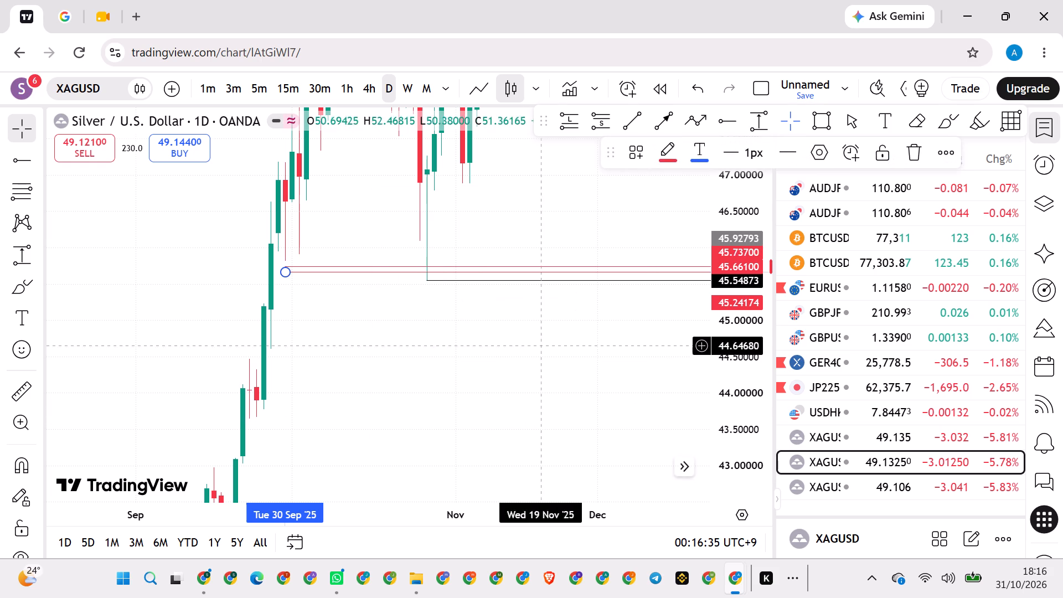
click(515, 338)
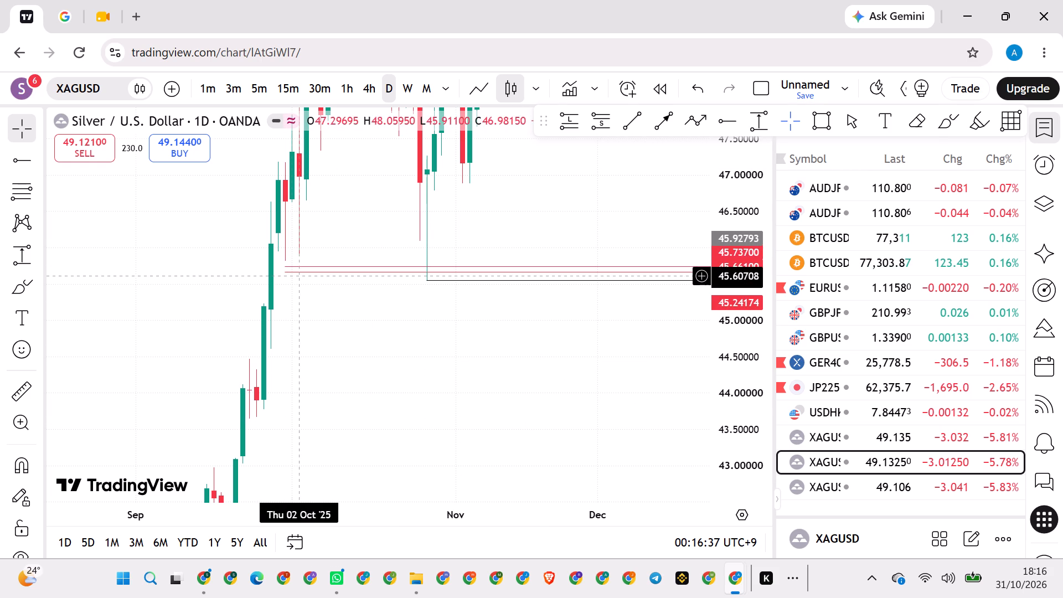
Change the line colour of the 45.661 horizontal ray to orange.
click(282, 276)
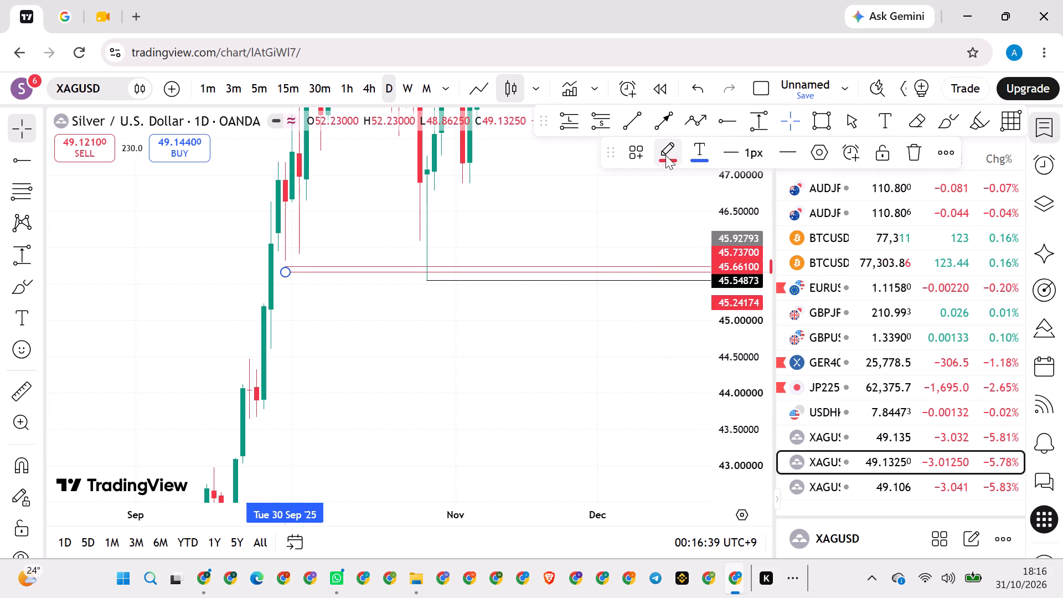
click(670, 153)
click(682, 210)
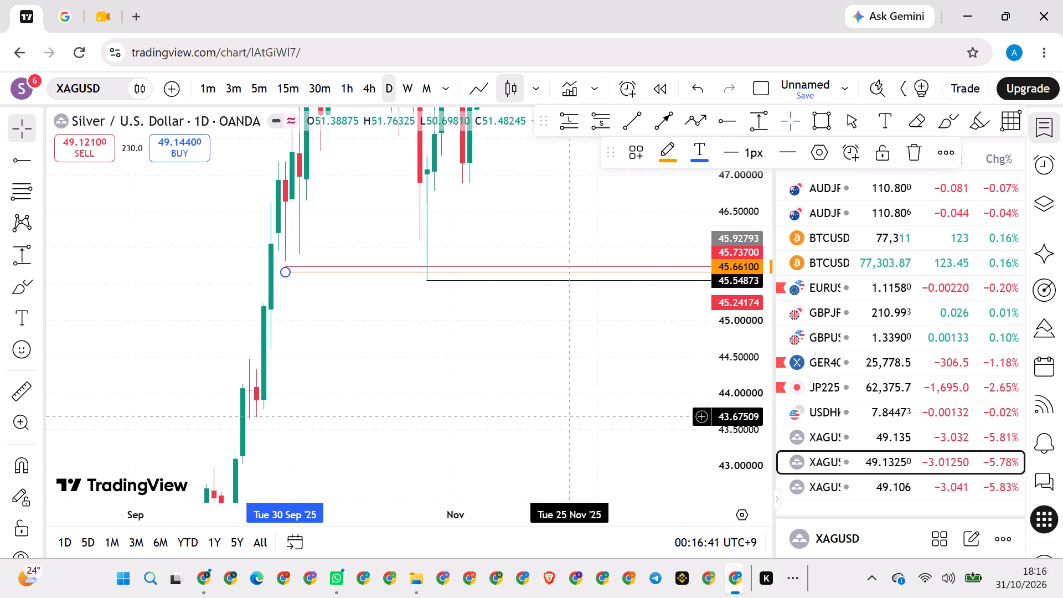
click(570, 416)
Move the long position's entry point to 20 October 2026 at about 45.74, near the red 45.737 ray.
drag(753, 188, 730, 499)
scroll(529, 432, up, 20)
scroll(529, 432, up, 20)
scroll(529, 432, up, 11)
scroll(529, 432, down, 20)
scroll(529, 432, down, 20)
scroll(529, 432, down, 20)
drag(616, 407, 274, 383)
scroll(256, 382, down, 20)
scroll(256, 382, down, 20)
scroll(256, 382, down, 20)
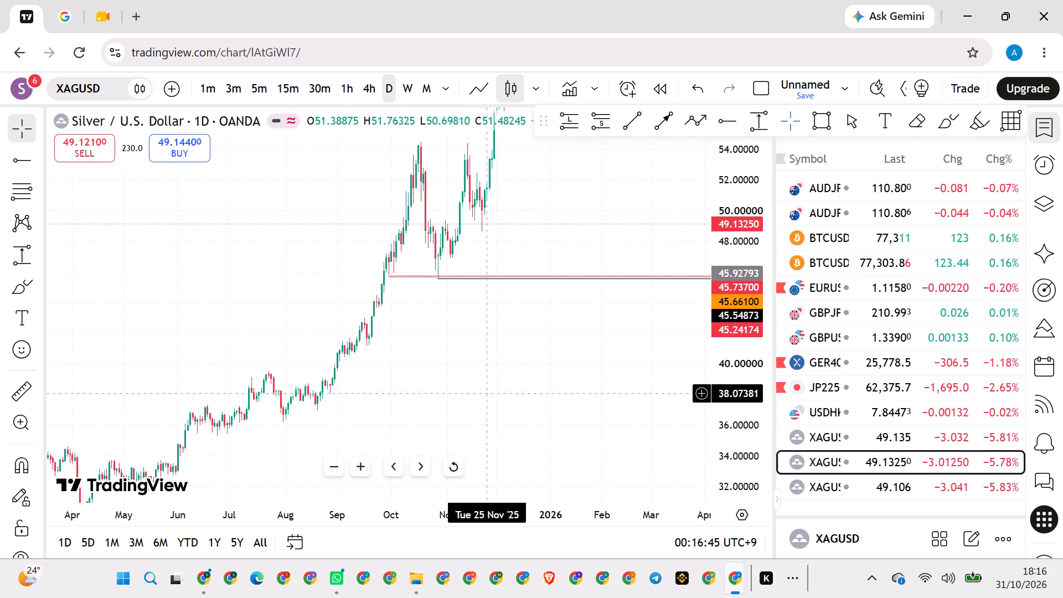
drag(561, 375, 183, 399)
drag(558, 387, 398, 401)
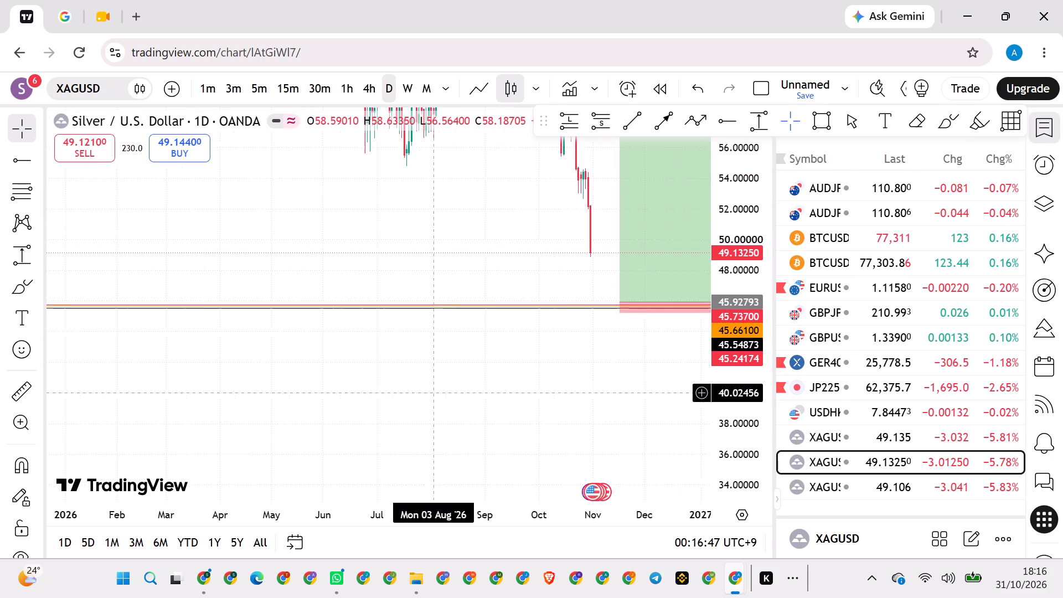
drag(398, 401, 298, 420)
scroll(731, 339, up, 20)
scroll(731, 339, up, 20)
scroll(731, 339, up, 5)
scroll(731, 339, down, 20)
scroll(731, 339, down, 4)
scroll(731, 339, up, 20)
scroll(731, 339, up, 15)
scroll(731, 339, down, 20)
scroll(731, 339, down, 20)
scroll(731, 339, down, 19)
scroll(731, 339, up, 1)
scroll(731, 339, up, 20)
scroll(731, 339, up, 20)
scroll(731, 339, up, 20)
scroll(731, 339, down, 20)
scroll(731, 339, down, 19)
scroll(731, 339, up, 4)
scroll(731, 339, up, 20)
scroll(731, 339, up, 20)
scroll(731, 339, up, 14)
drag(357, 378, 434, 244)
scroll(755, 365, up, 7)
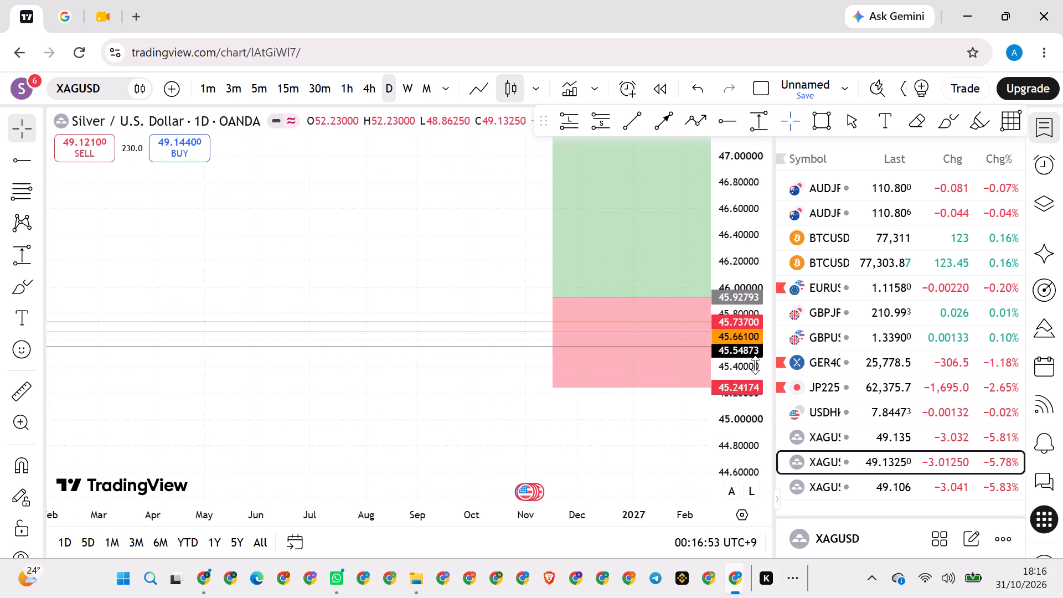
scroll(755, 365, up, 13)
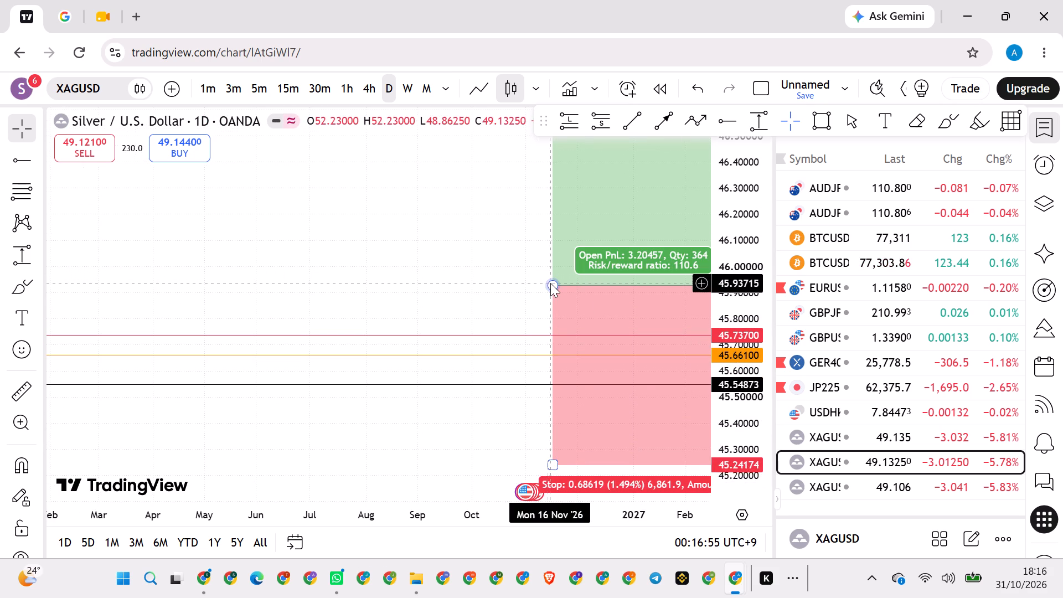
drag(550, 283, 505, 334)
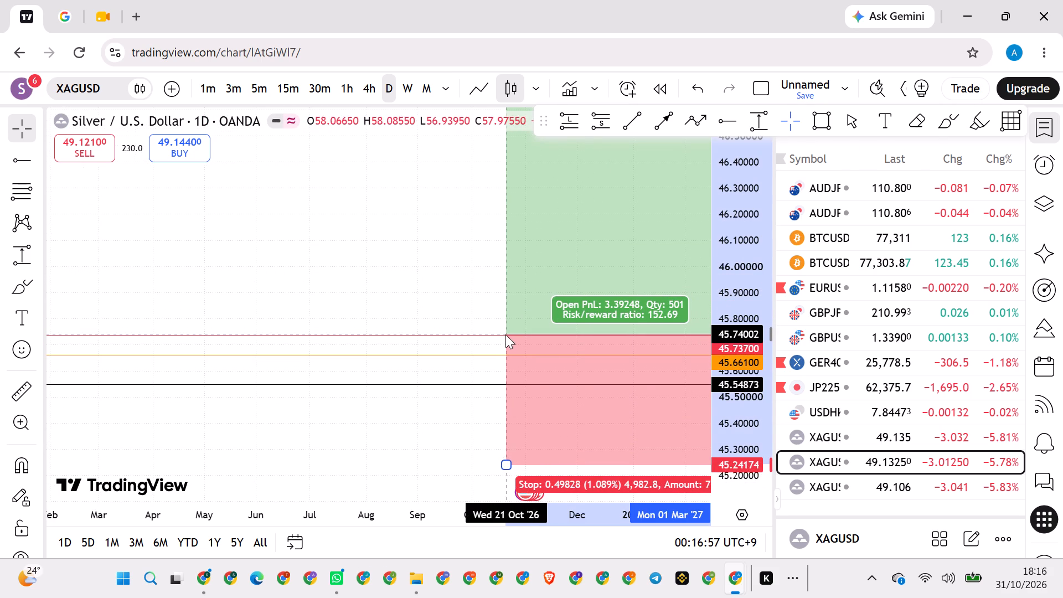
drag(505, 334, 508, 334)
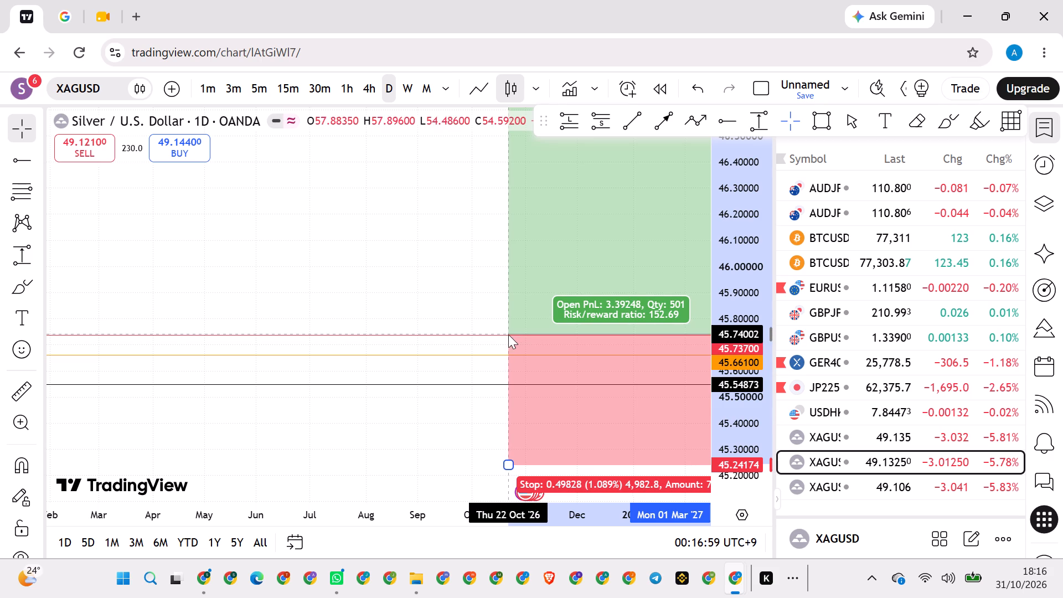
drag(508, 334, 510, 336)
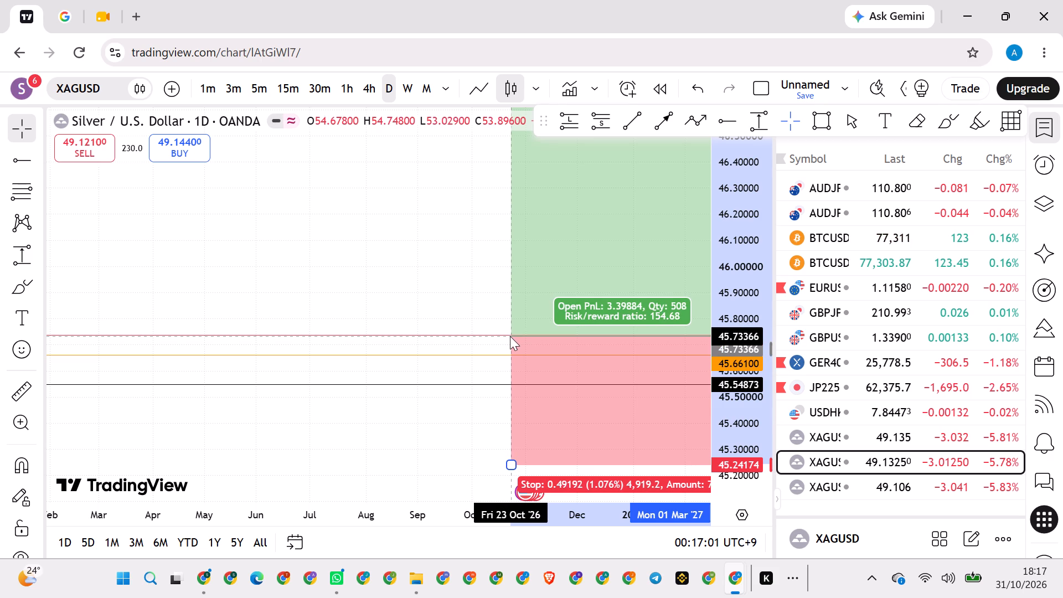
drag(510, 336, 509, 336)
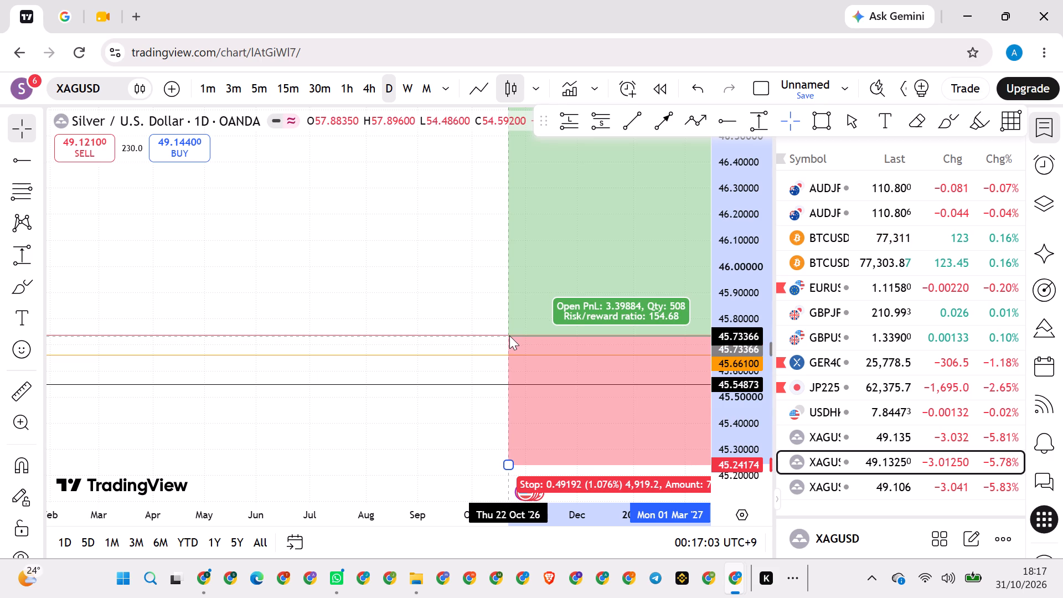
drag(509, 336, 509, 334)
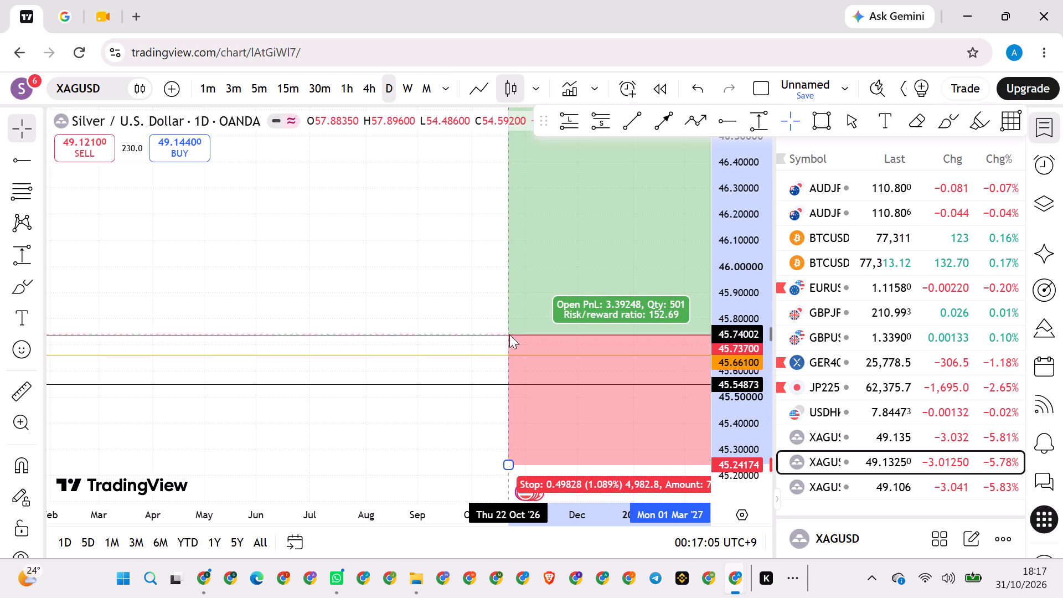
drag(509, 334, 505, 336)
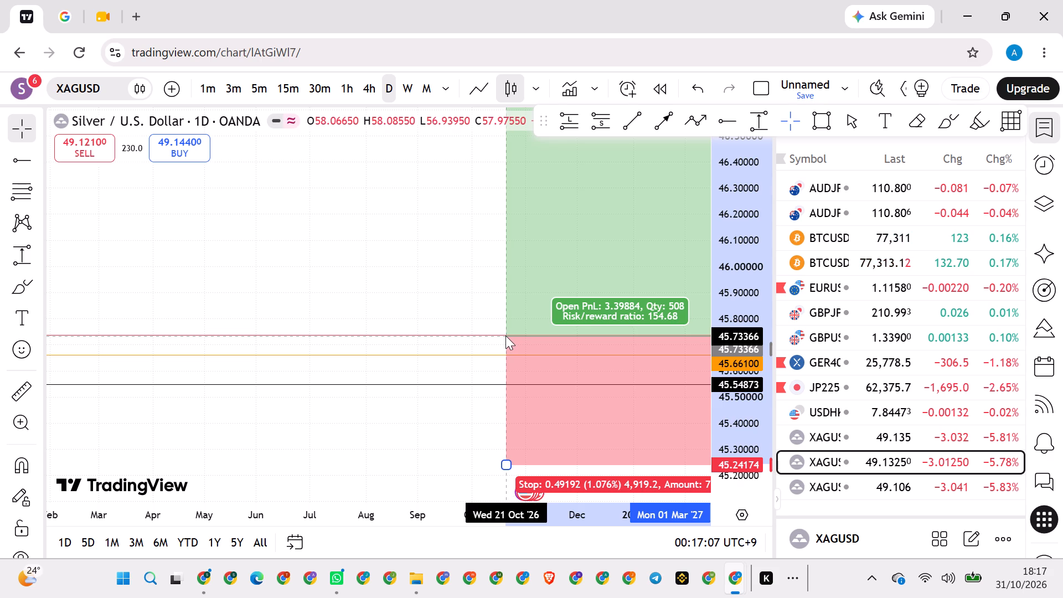
drag(505, 336, 504, 334)
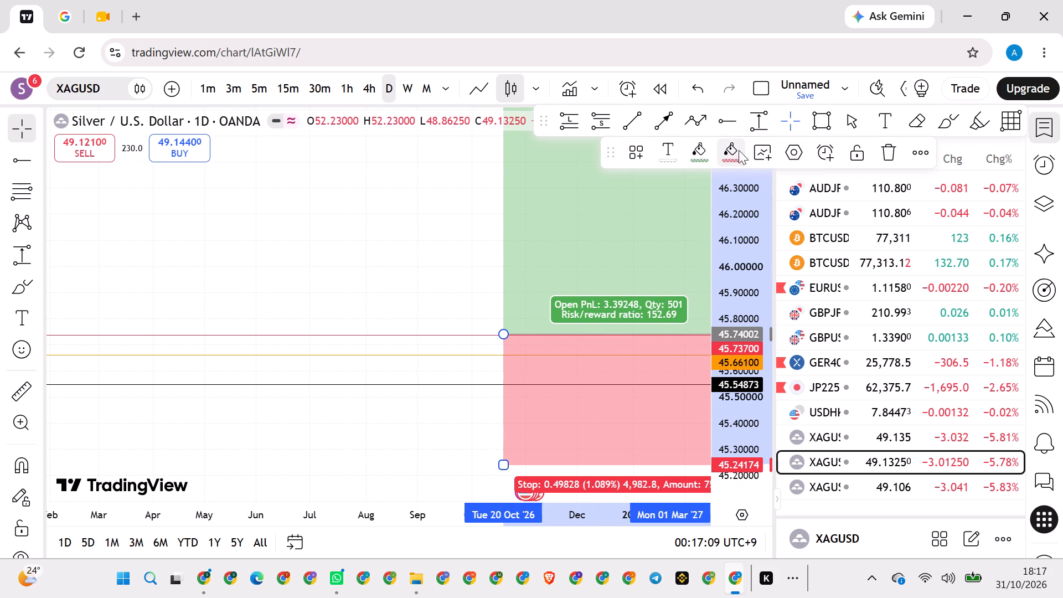
Set the long position's entry price to 45.737.
click(792, 154)
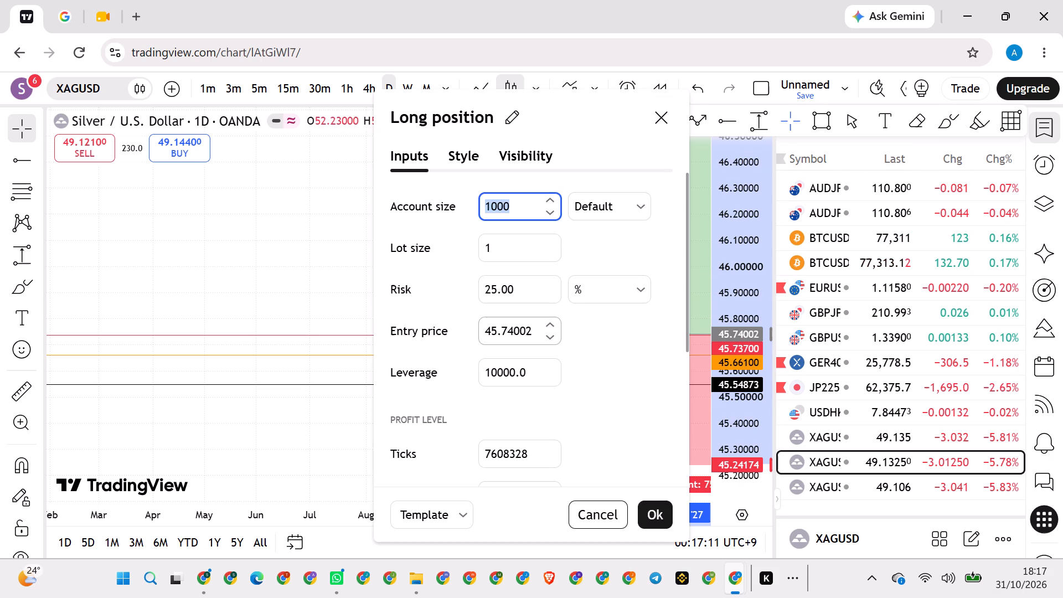
click(539, 329)
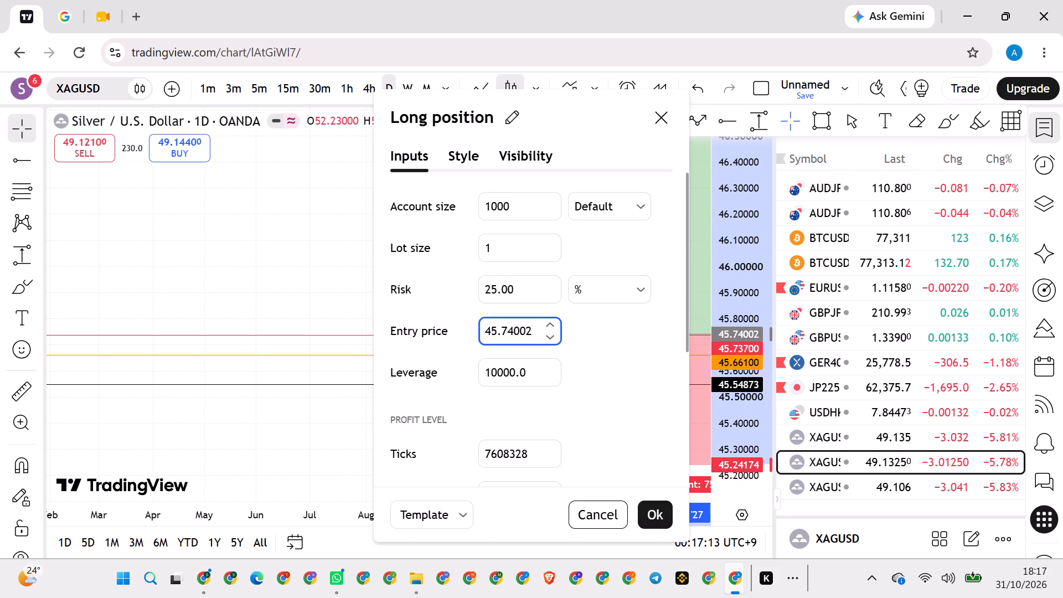
key(BackSpace)
key(BackSpace)
key(BackSpace)
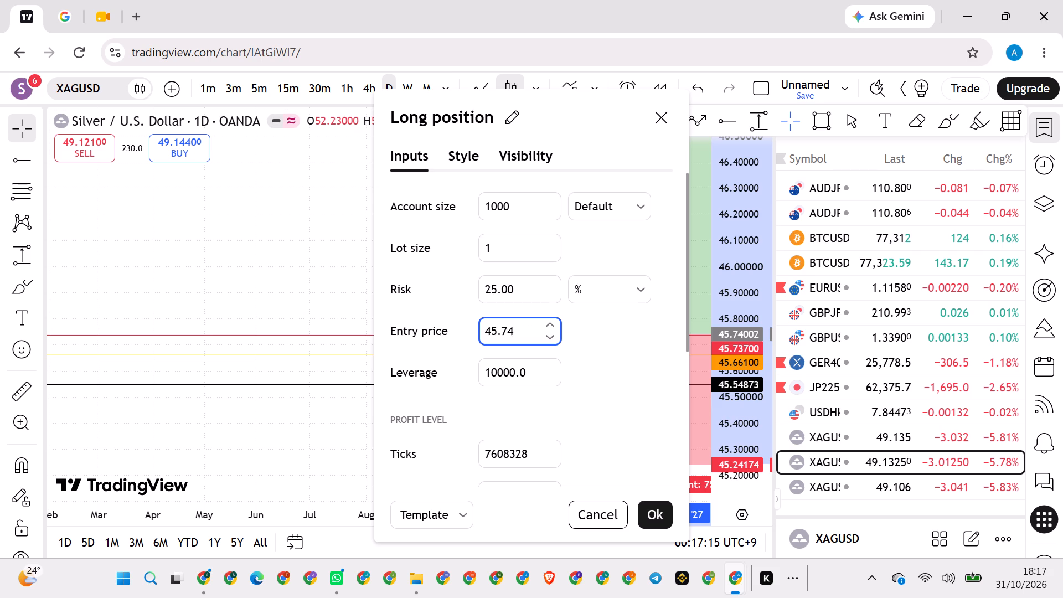
key(BackSpace)
text(37)
click(654, 518)
click(346, 240)
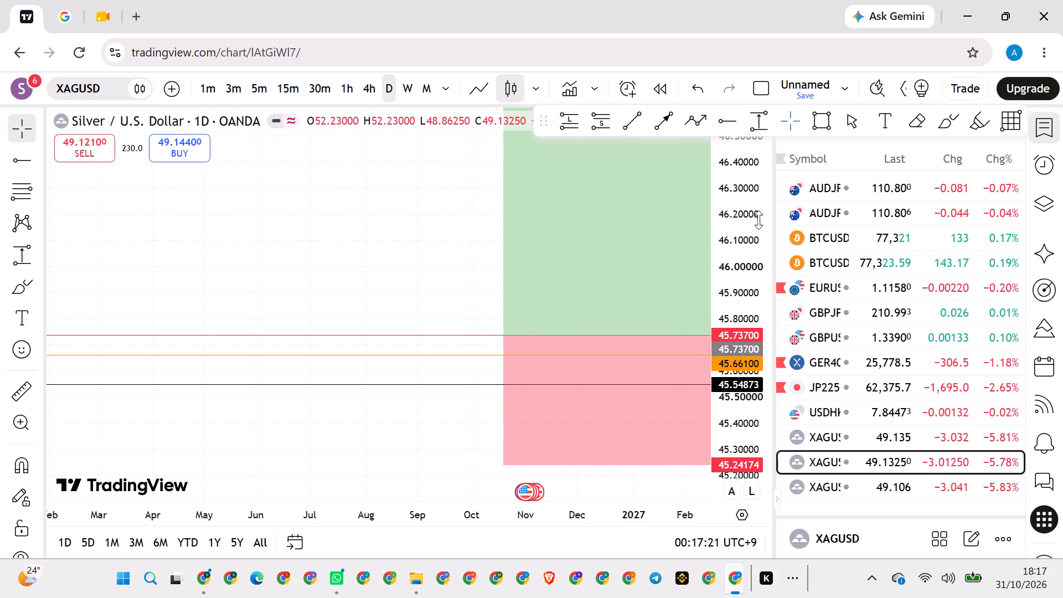
Raise the long position's stop level to about 45.533, just below the black 45.54873 ray.
drag(743, 200, 713, 425)
scroll(576, 432, down, 20)
scroll(576, 432, down, 20)
scroll(576, 432, down, 20)
scroll(576, 432, up, 13)
scroll(576, 432, down, 1)
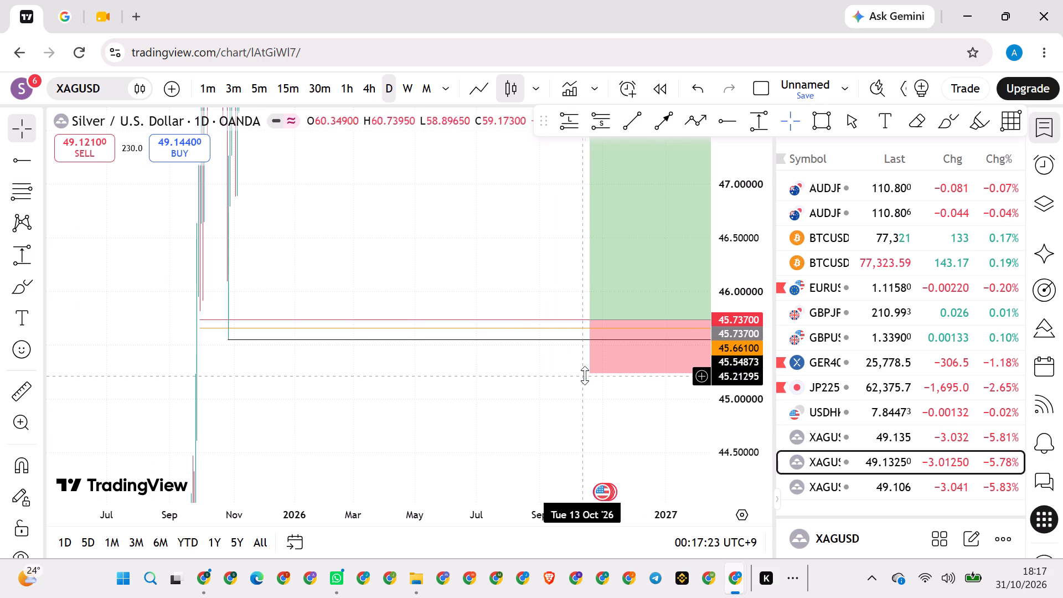
drag(591, 373, 553, 356)
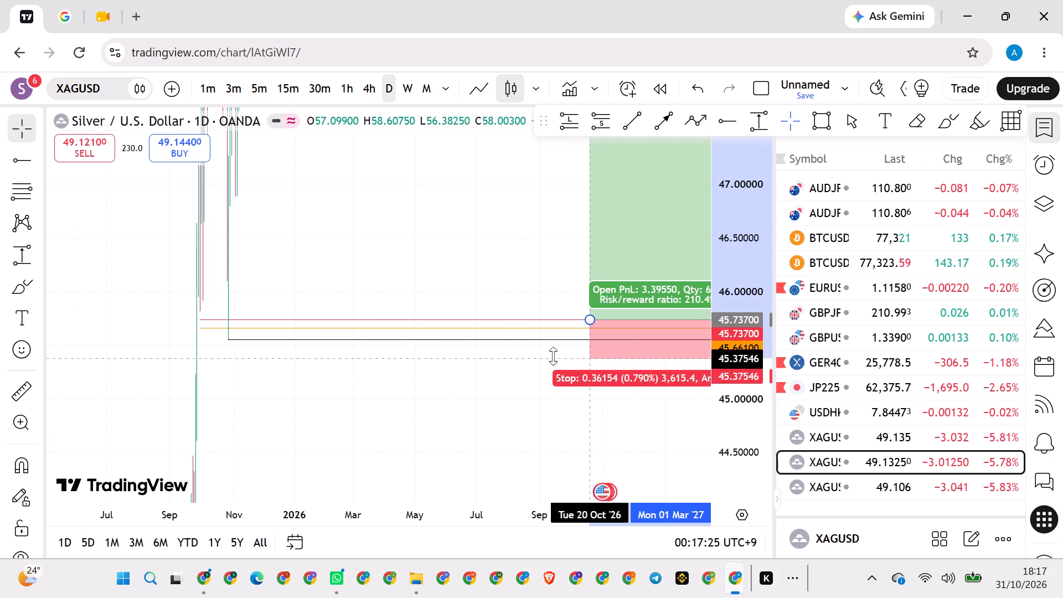
drag(553, 356, 527, 341)
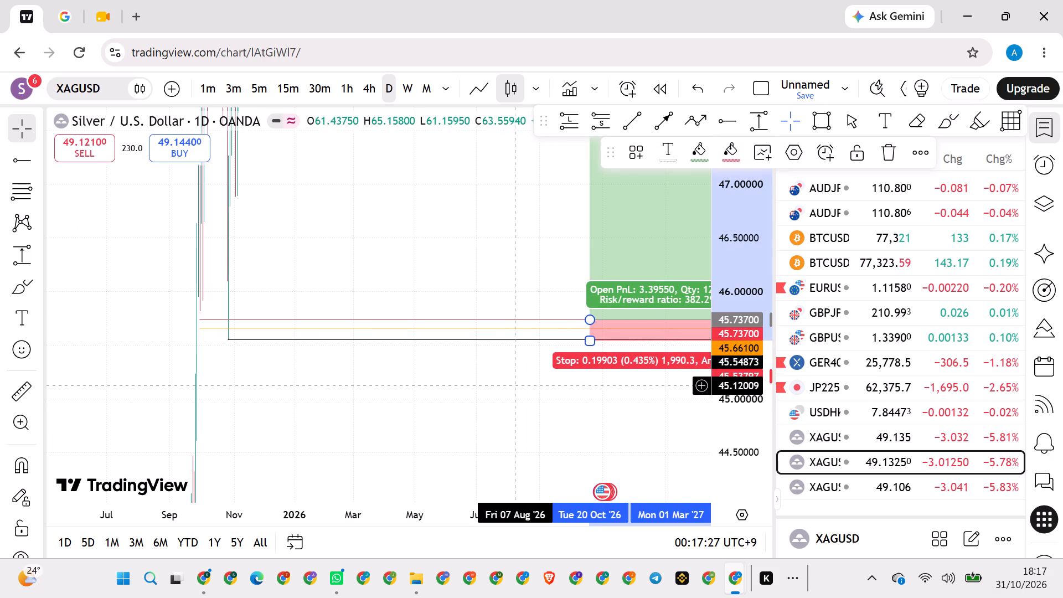
click(517, 386)
drag(546, 393, 357, 393)
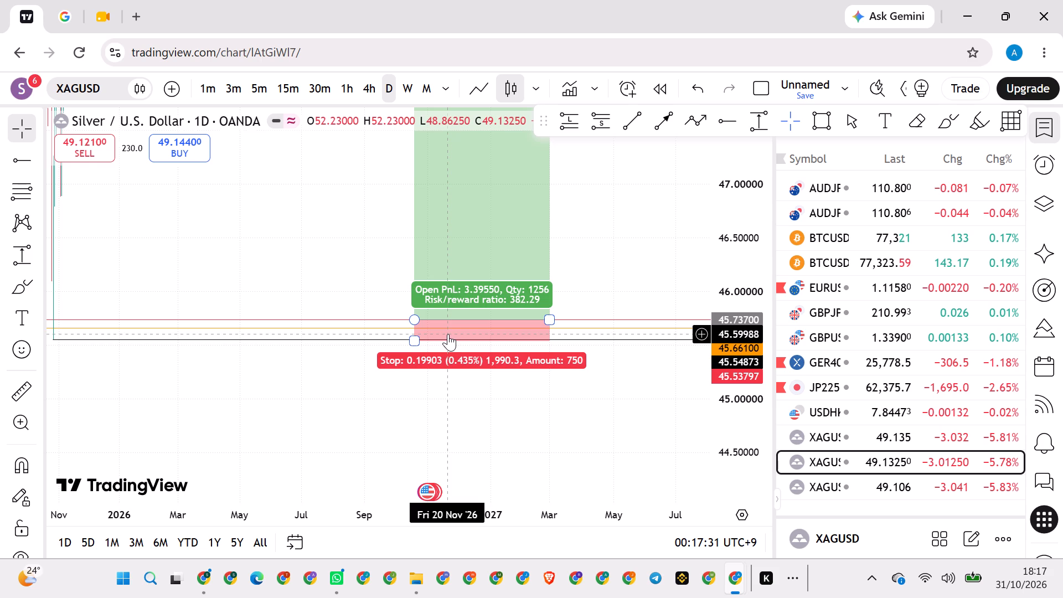
scroll(729, 315, up, 17)
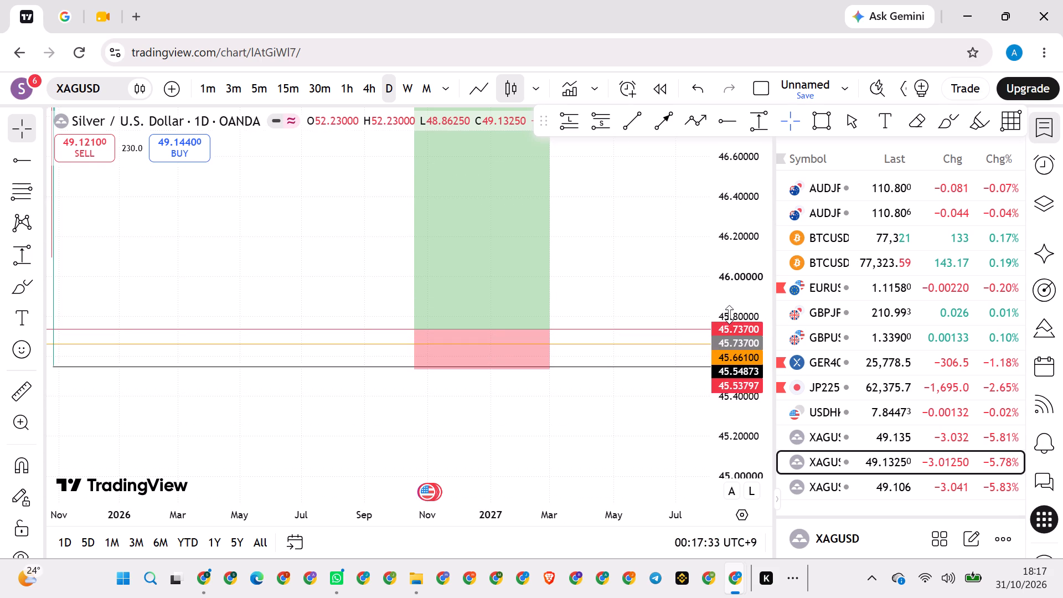
scroll(729, 315, up, 1)
drag(603, 287, 646, 241)
scroll(642, 236, up, 20)
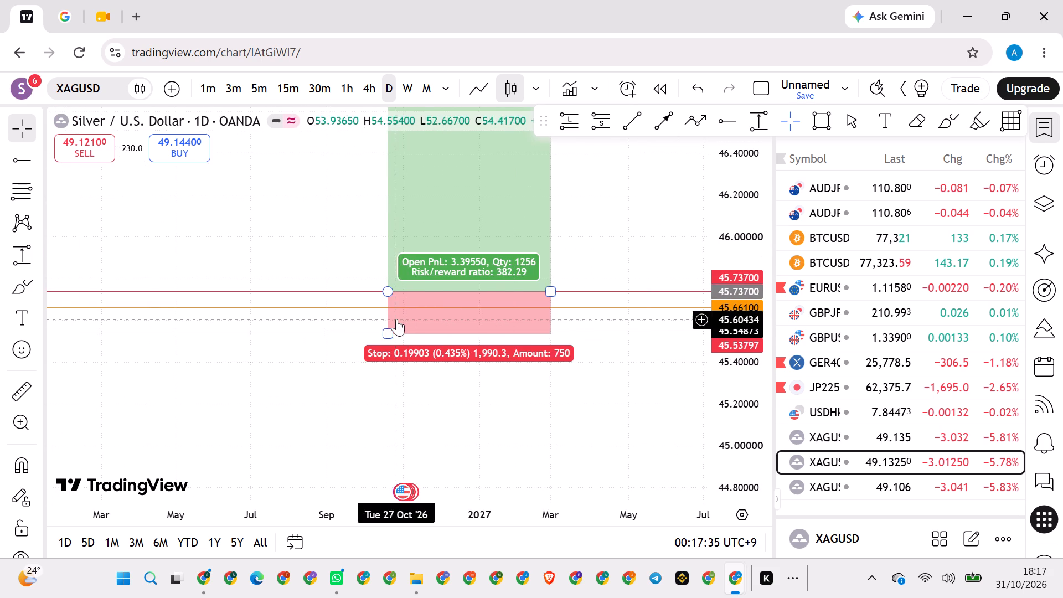
click(386, 336)
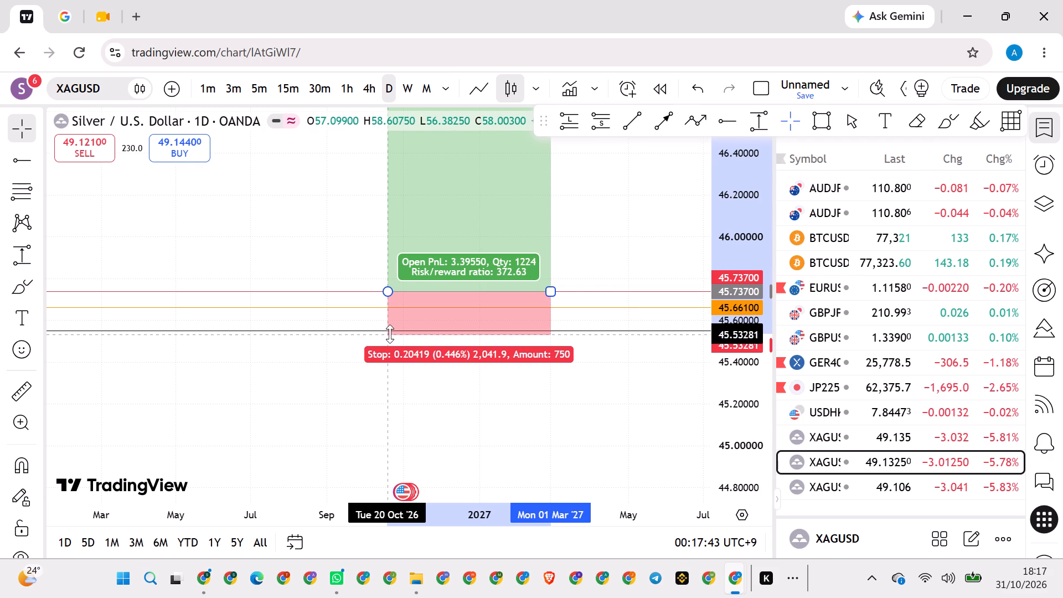
click(360, 411)
Examine the long position and the support rays against the wider daily silver price history.
drag(352, 413, 415, 413)
scroll(424, 412, down, 20)
scroll(424, 412, down, 20)
scroll(424, 412, down, 20)
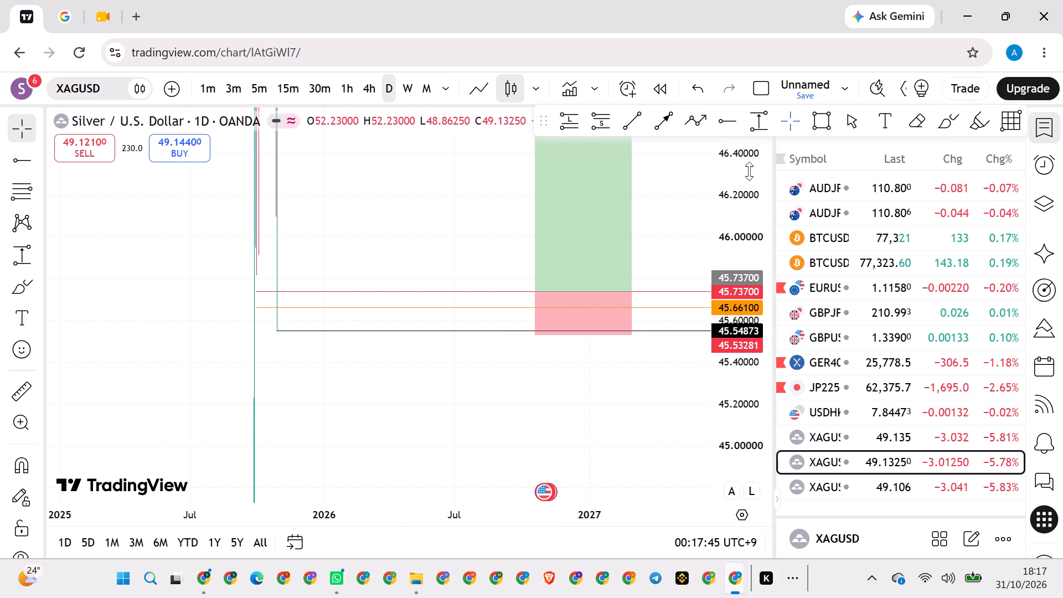
drag(747, 173, 651, 513)
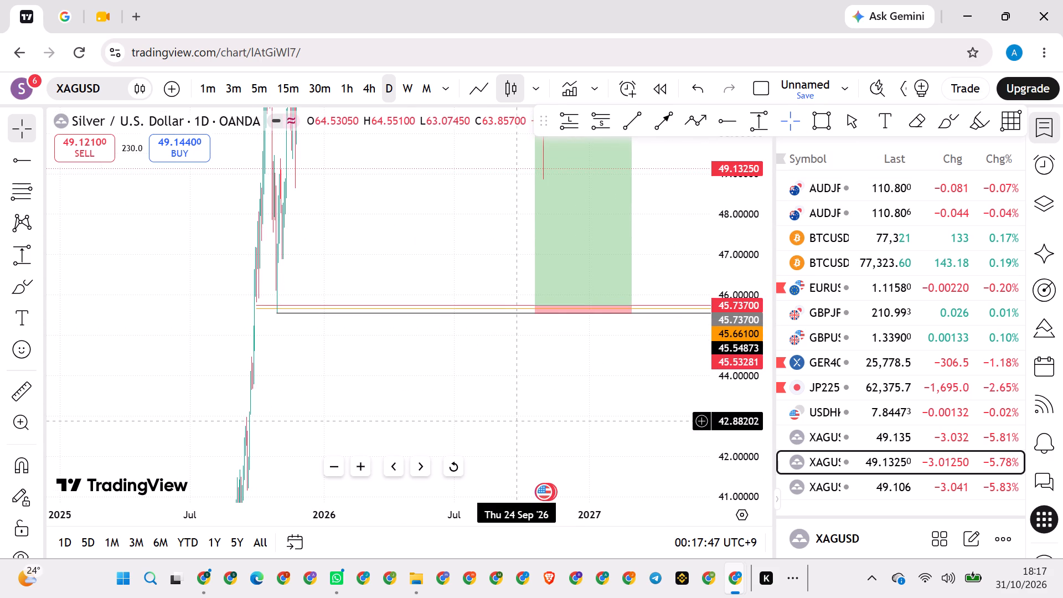
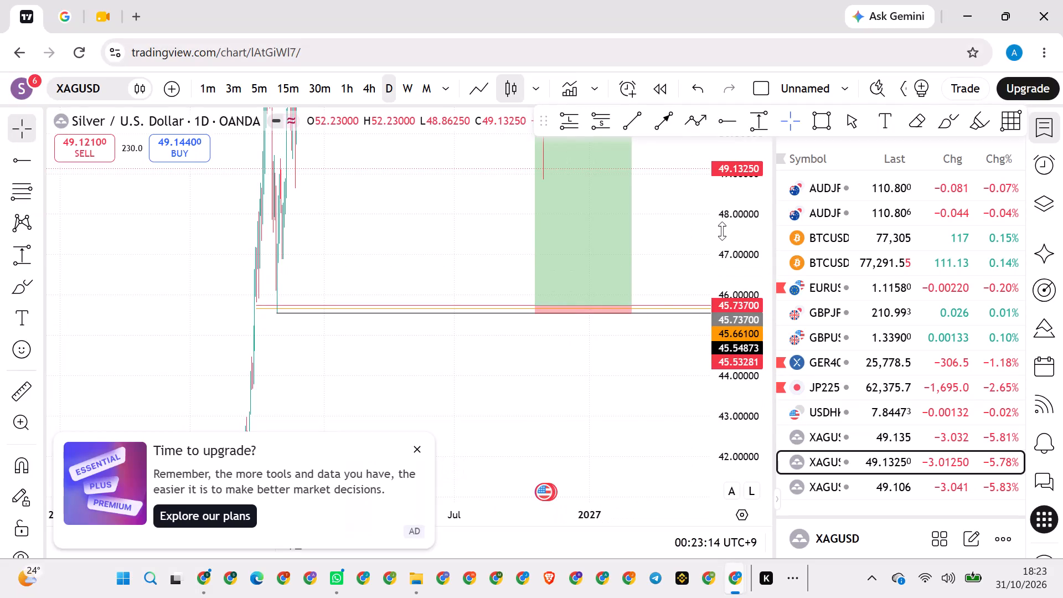
Move the start of the red 45.737 ray to the 28 October 2025 candle, at about 45.728.
drag(741, 226, 740, 240)
drag(740, 240, 735, 383)
click(417, 451)
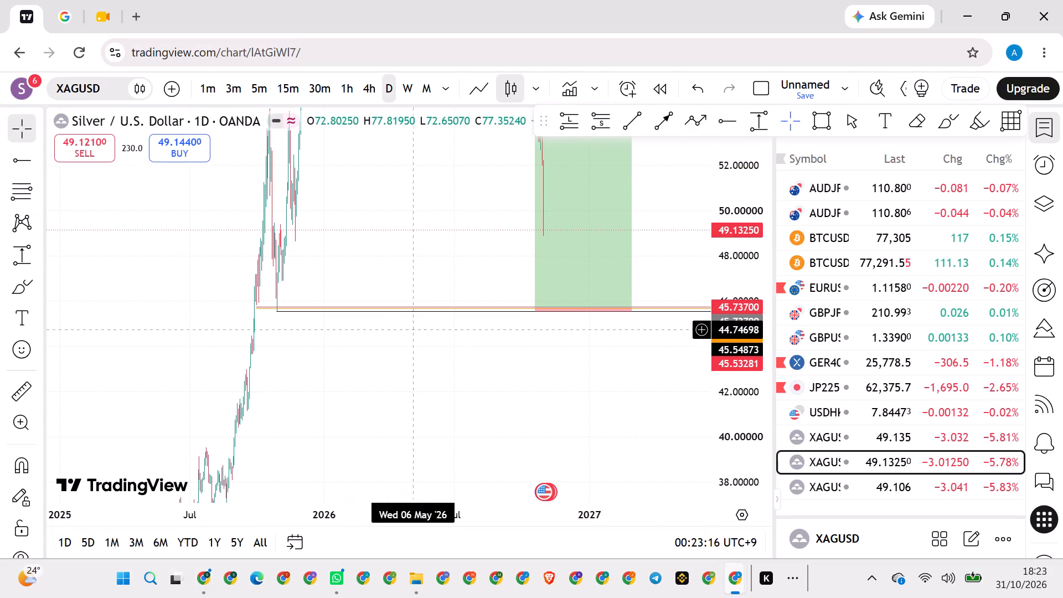
scroll(404, 354, up, 20)
scroll(404, 354, up, 6)
drag(292, 364, 484, 386)
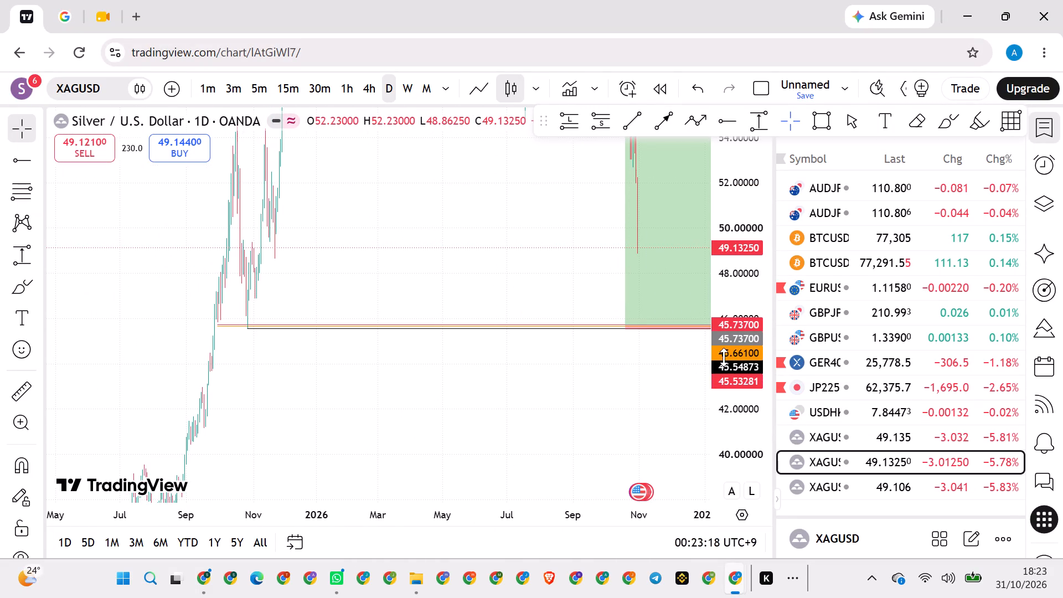
scroll(742, 353, up, 20)
scroll(742, 353, up, 11)
scroll(415, 287, up, 20)
scroll(415, 287, up, 20)
scroll(415, 287, up, 20)
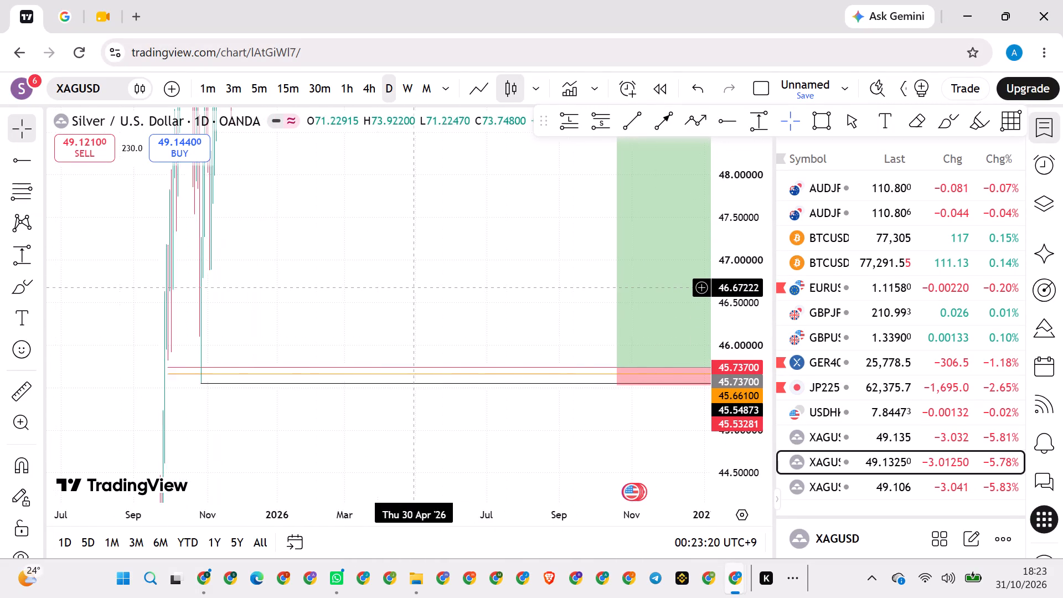
scroll(412, 287, up, 20)
scroll(412, 287, up, 3)
drag(282, 302, 407, 260)
drag(359, 266, 501, 251)
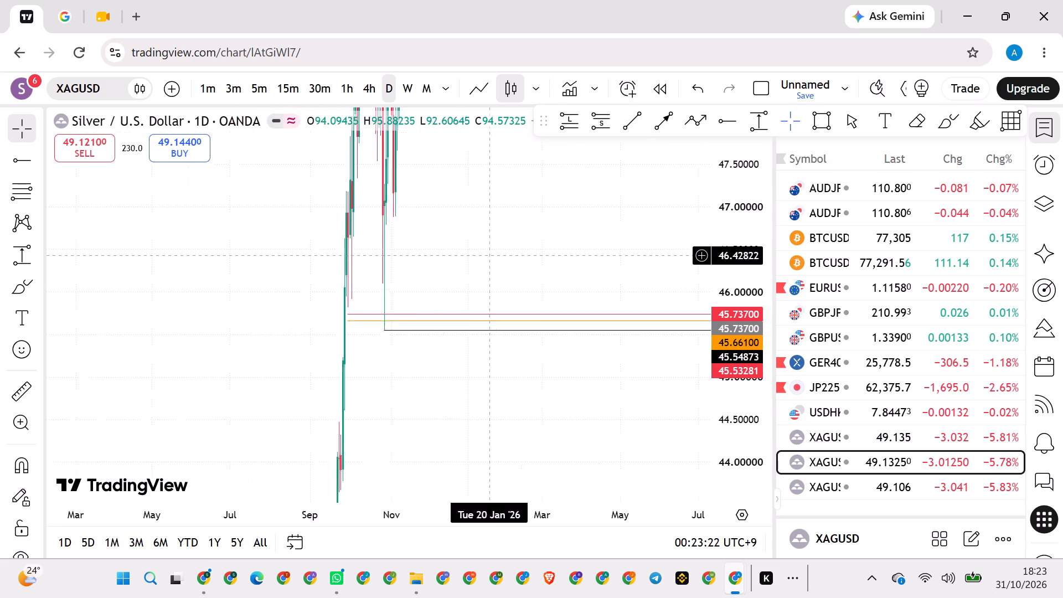
drag(501, 251, 505, 250)
scroll(493, 250, up, 20)
scroll(493, 250, up, 20)
scroll(493, 250, up, 20)
drag(398, 258, 646, 260)
scroll(628, 241, up, 20)
scroll(628, 241, up, 17)
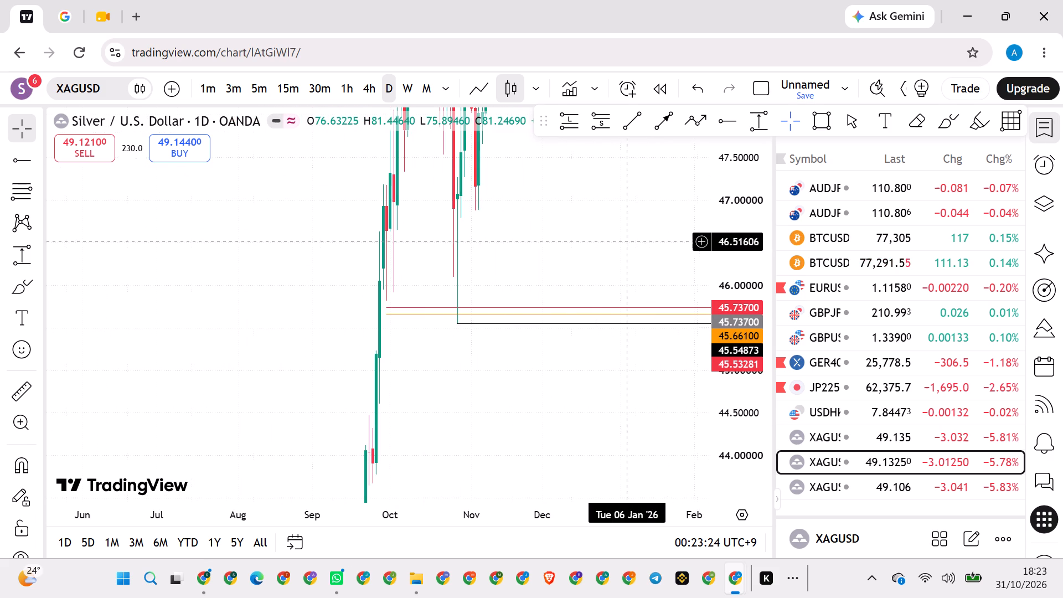
scroll(628, 250, up, 12)
drag(520, 259, 678, 265)
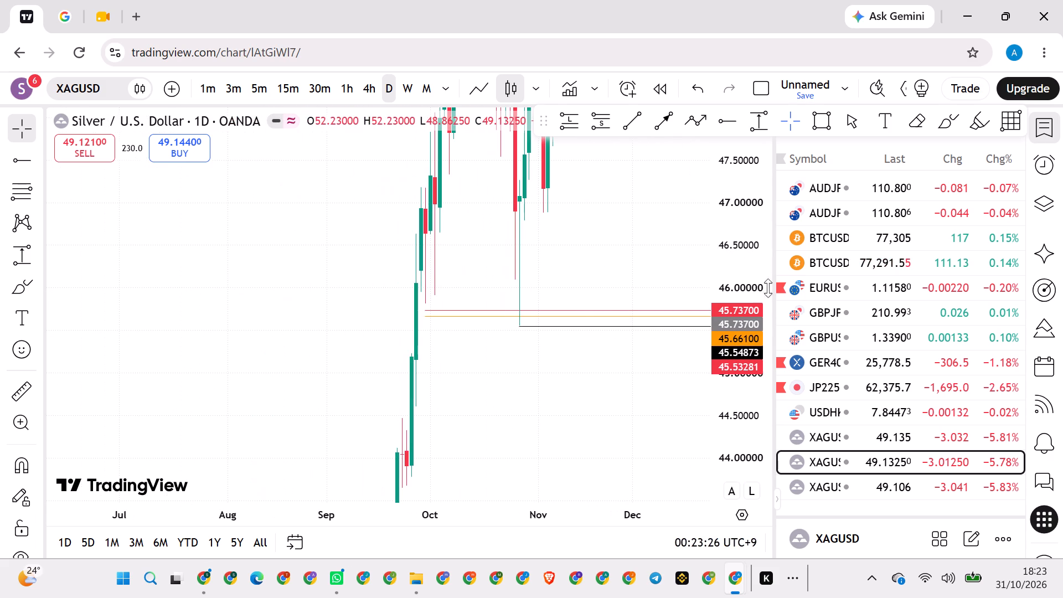
scroll(745, 384, up, 20)
scroll(745, 384, up, 1)
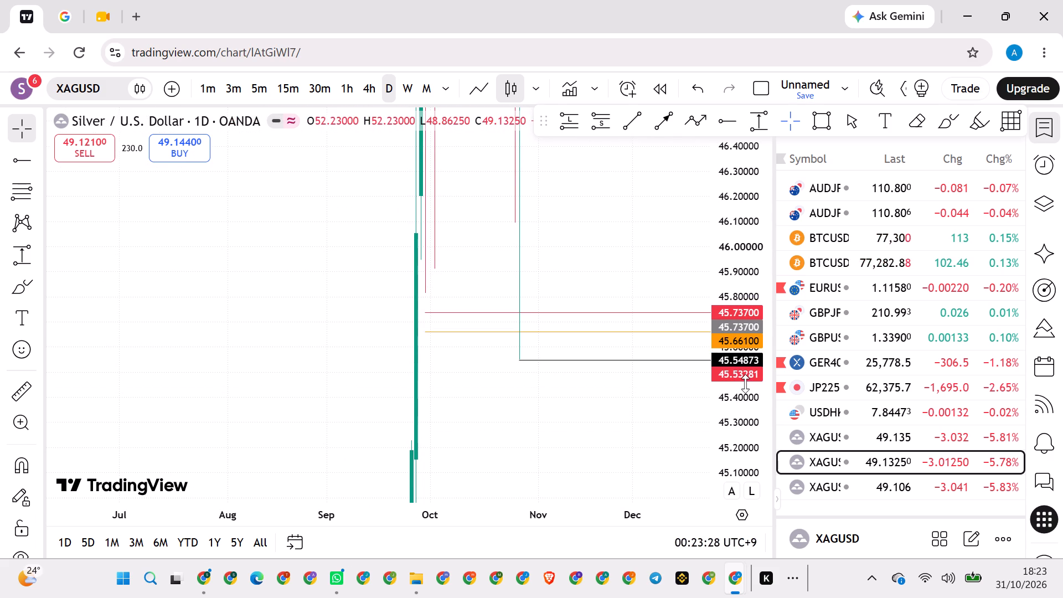
scroll(747, 388, up, 18)
scroll(747, 388, up, 10)
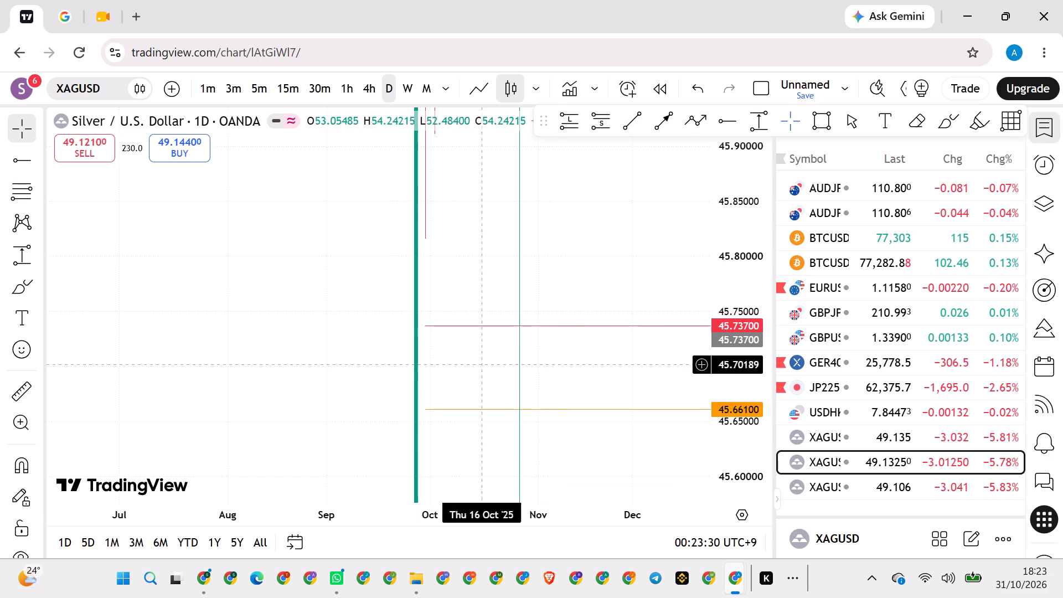
scroll(290, 298, up, 6)
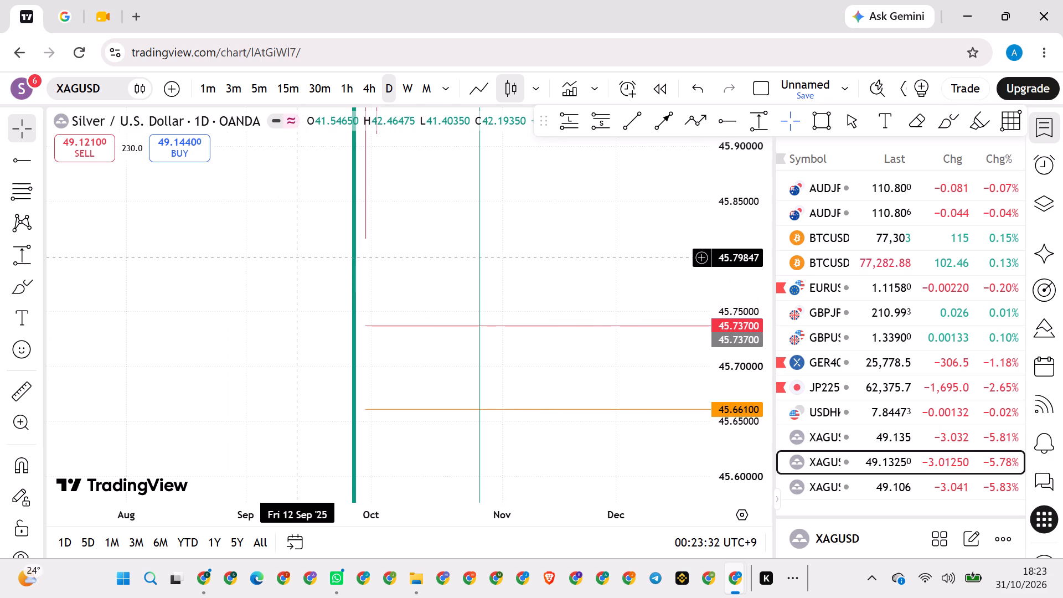
drag(297, 258, 266, 256)
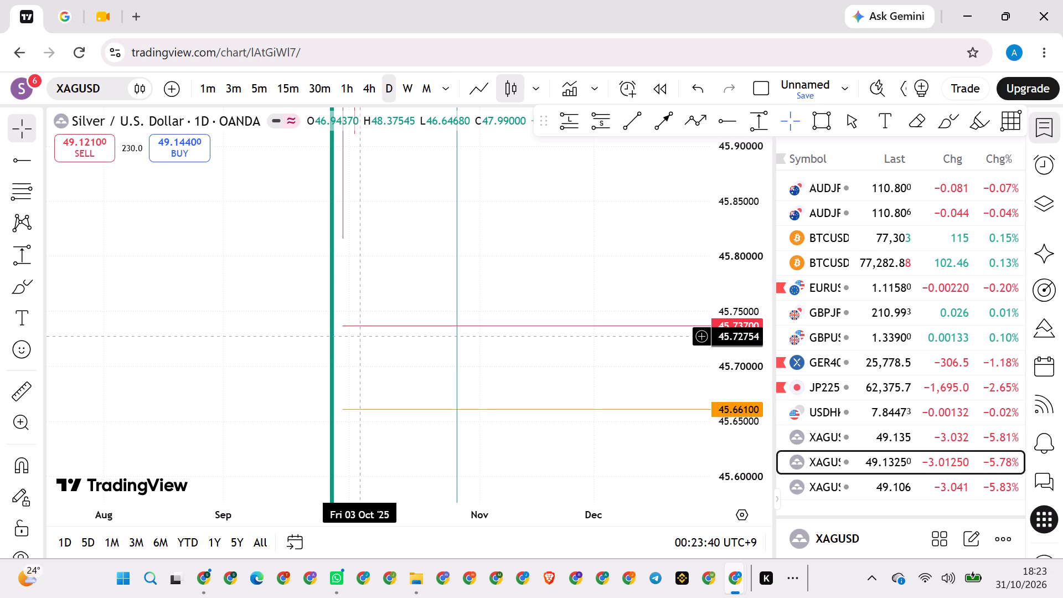
drag(337, 324, 454, 325)
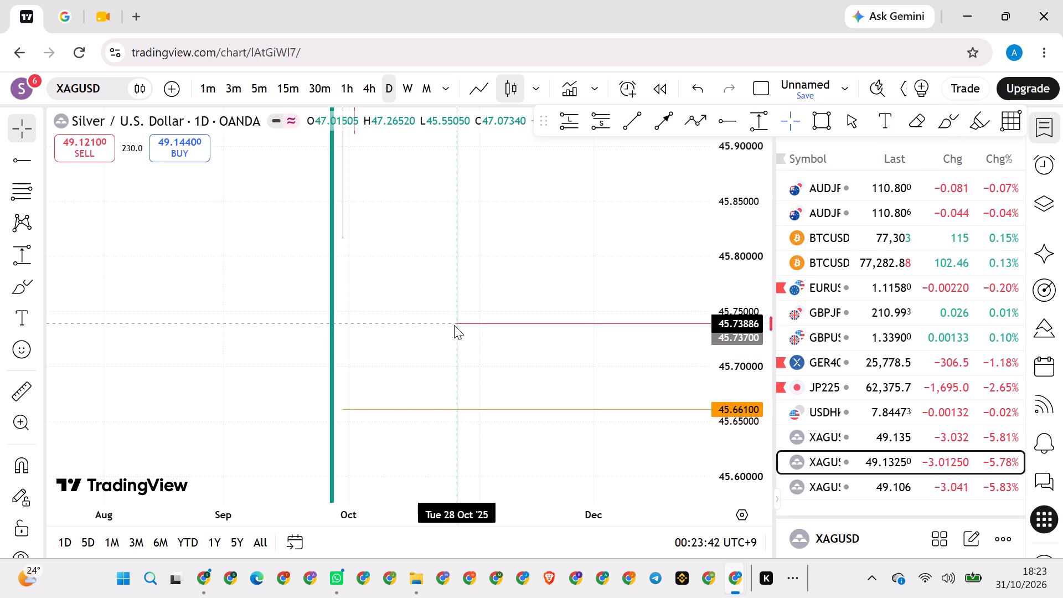
drag(454, 325, 455, 335)
Set the red horizontal ray's price to 45.737.
click(812, 153)
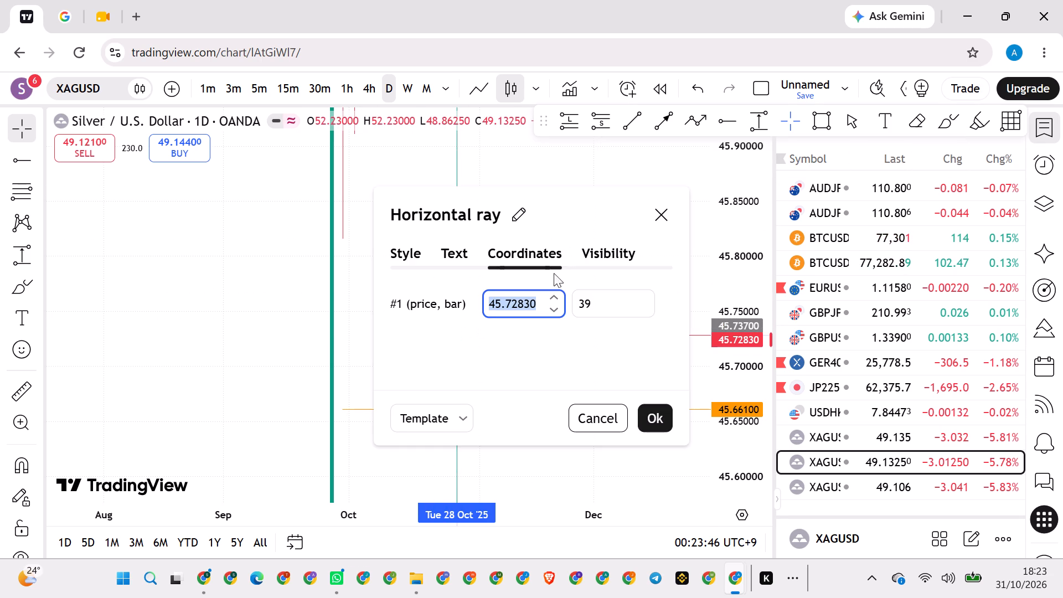
click(541, 305)
click(539, 305)
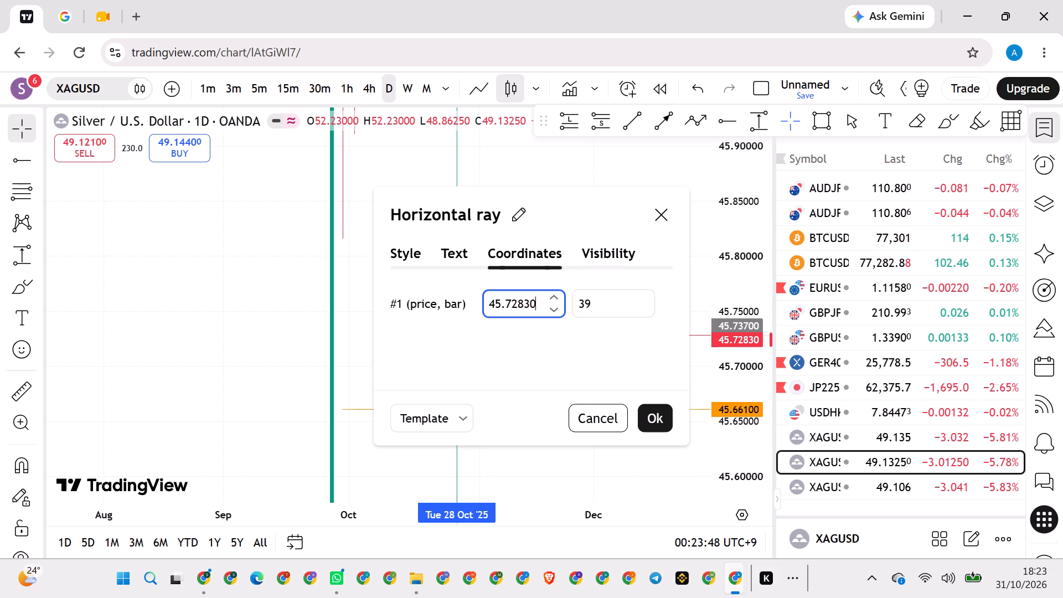
key(BackSpace)
key(BackSpace)
key(BackSpace)
key(BackSpace)
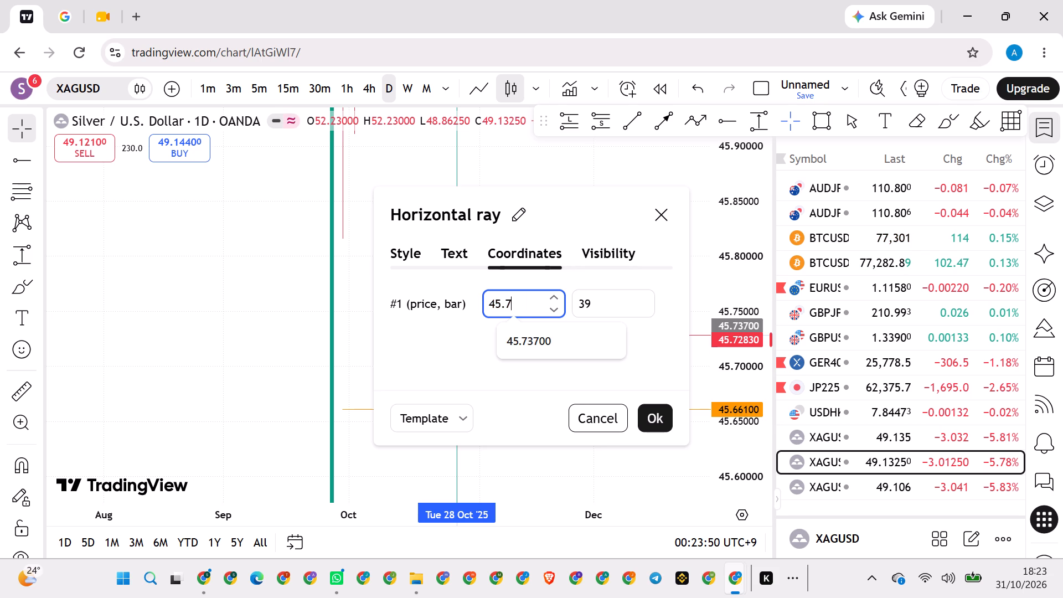
key(3)
key(7)
click(657, 420)
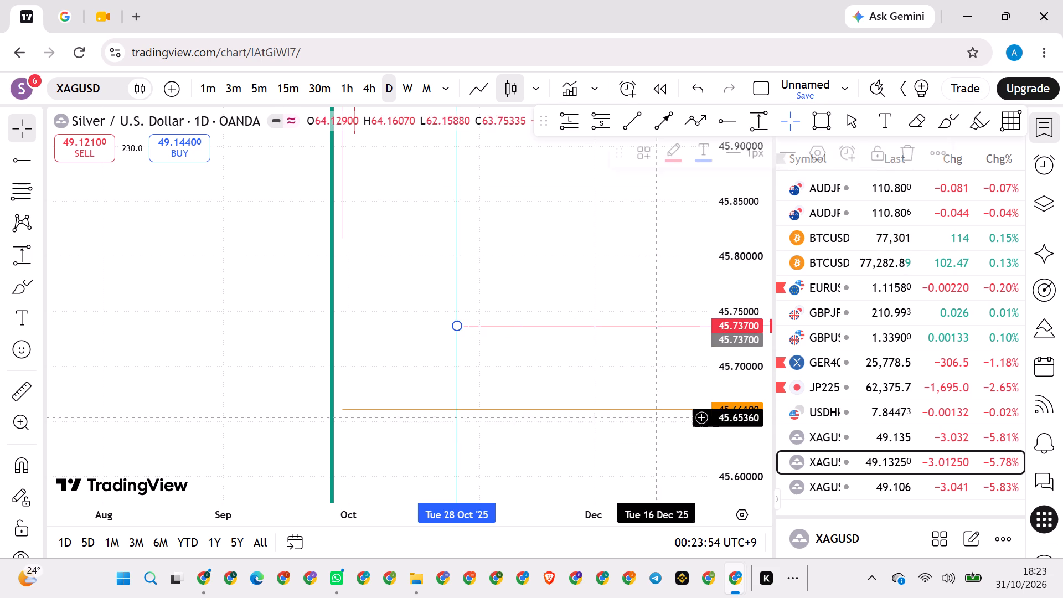
click(391, 327)
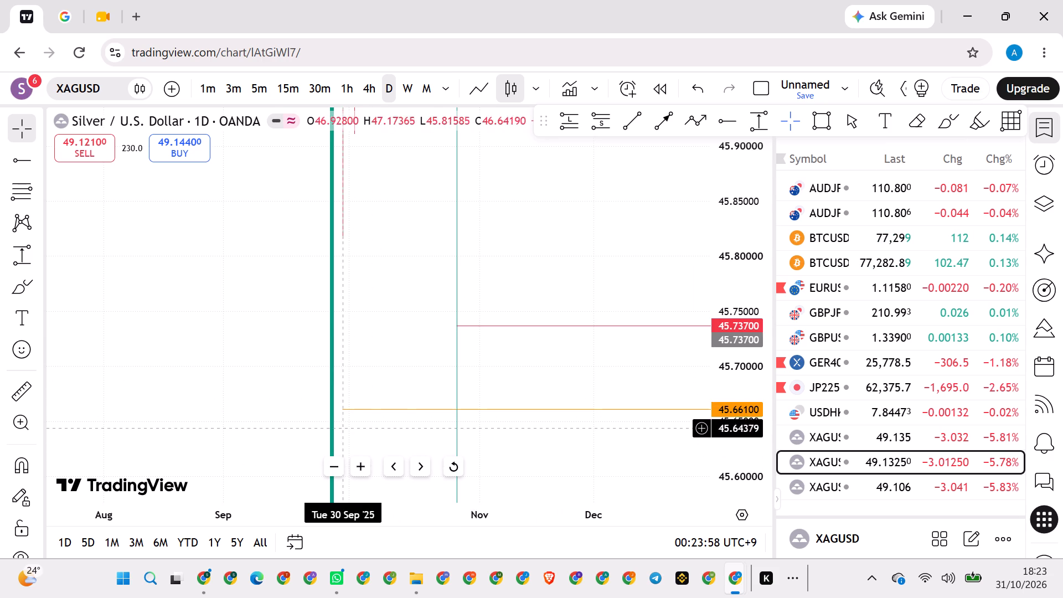
Move the start of the orange 45.661 ray to the 28 October 2025 candle, at about 45.658.
drag(339, 409, 460, 412)
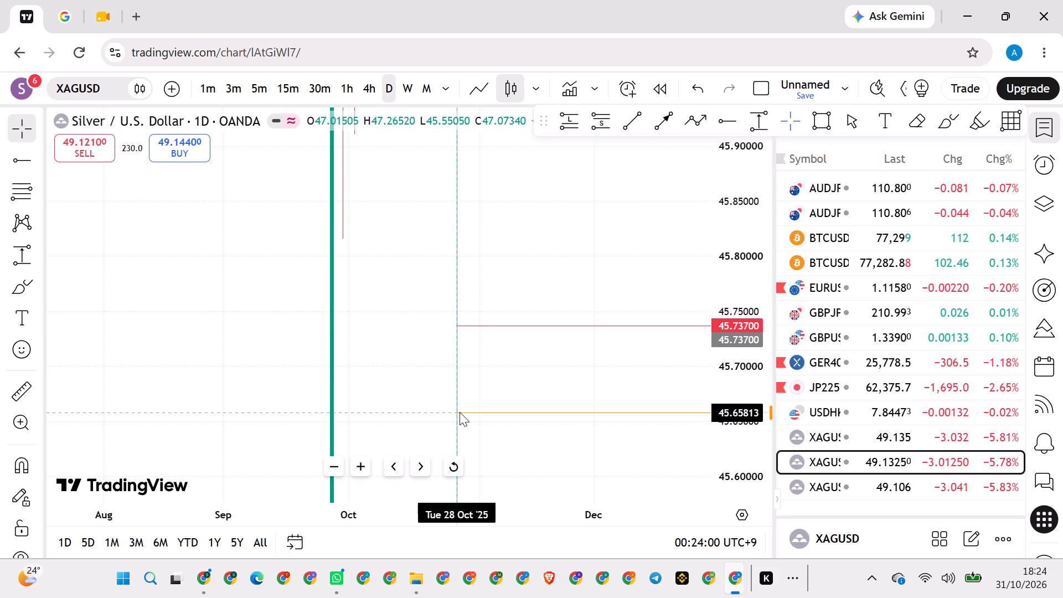
drag(460, 412, 453, 412)
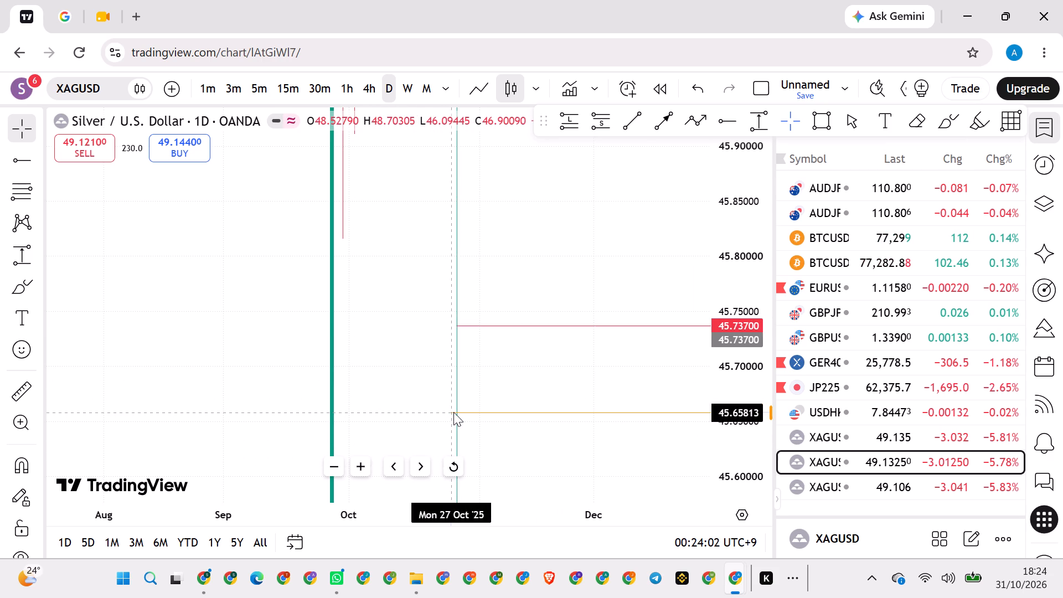
drag(453, 412, 455, 412)
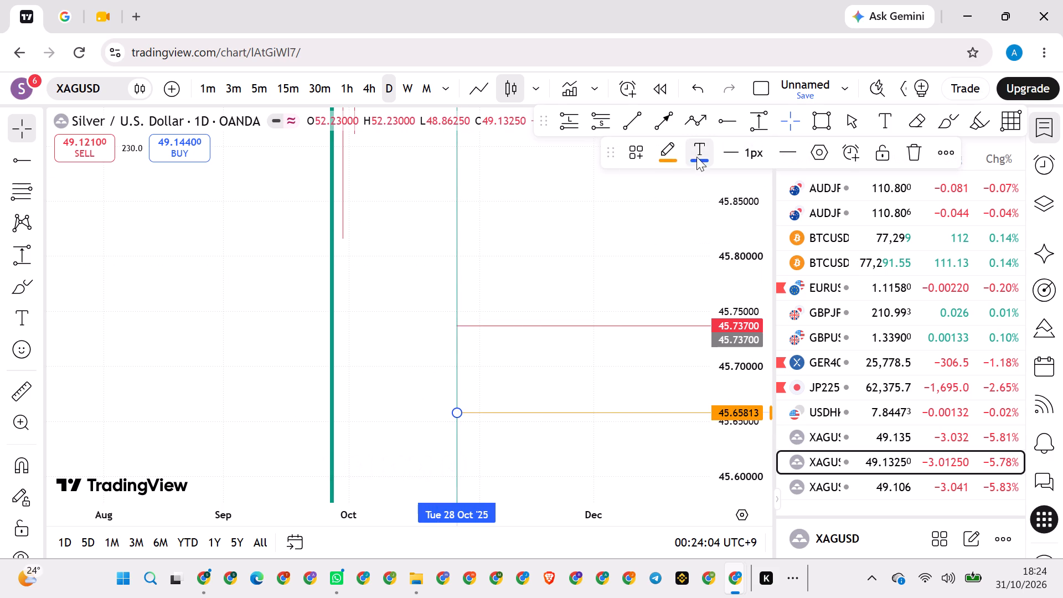
Set the orange horizontal ray's price to 45.661.
click(822, 153)
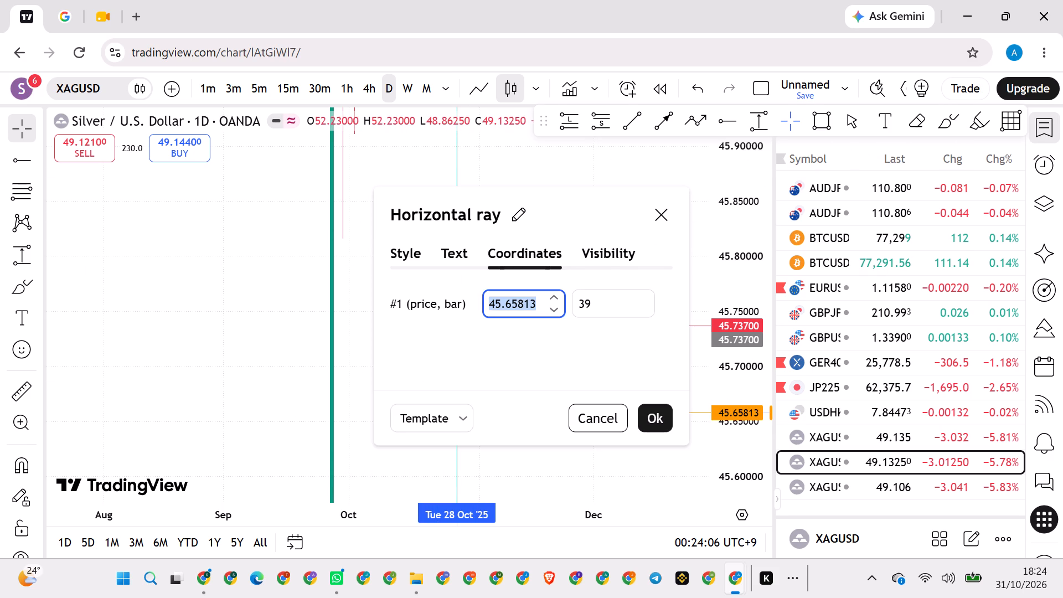
click(542, 303)
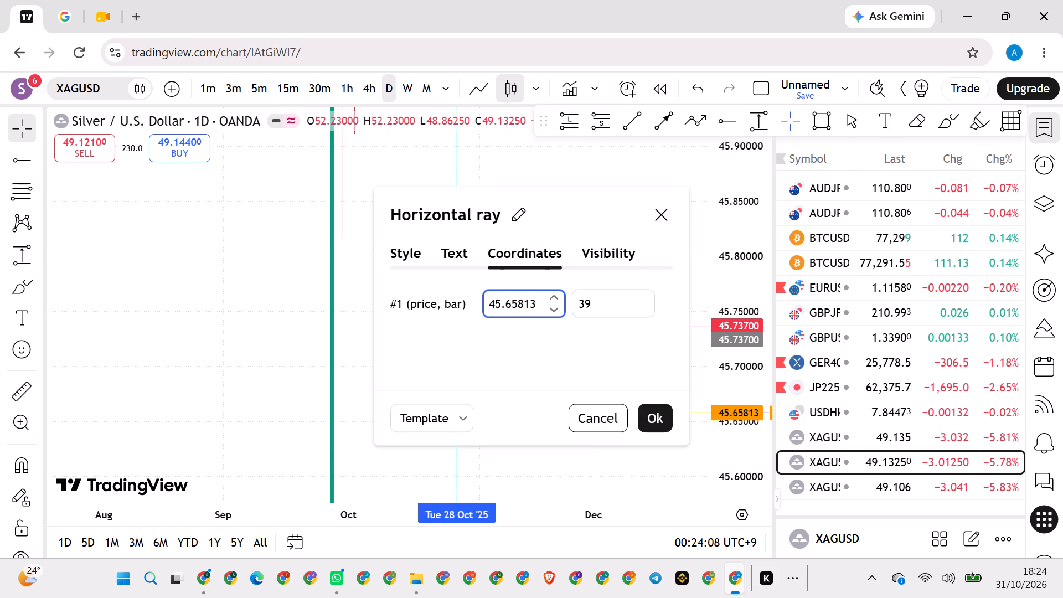
key(BackSpace)
key(BackSpace)
key(BackSpace)
key(BackSpace)
text(61)
click(660, 426)
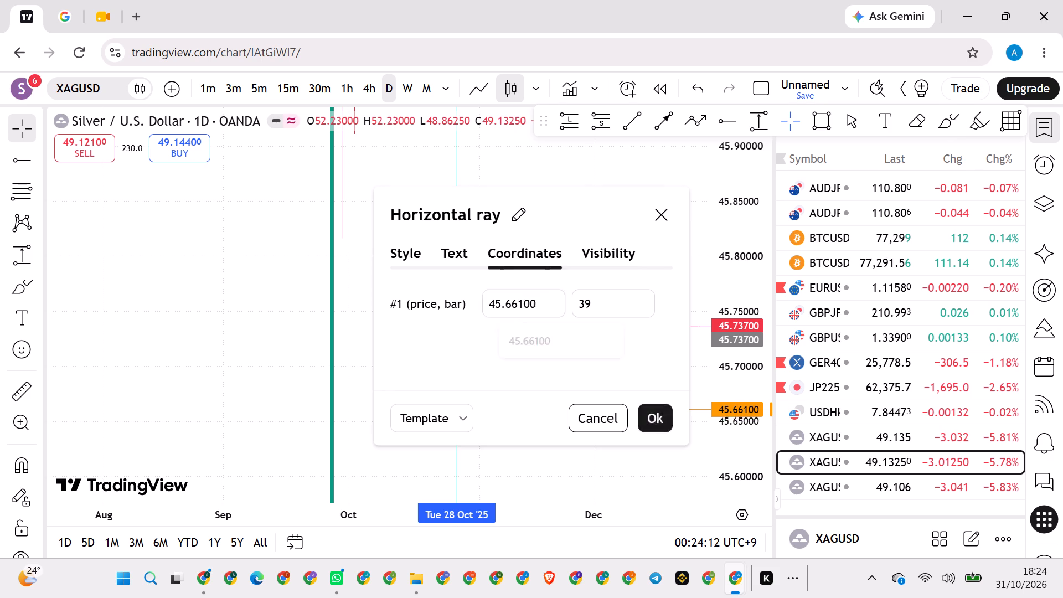
click(624, 230)
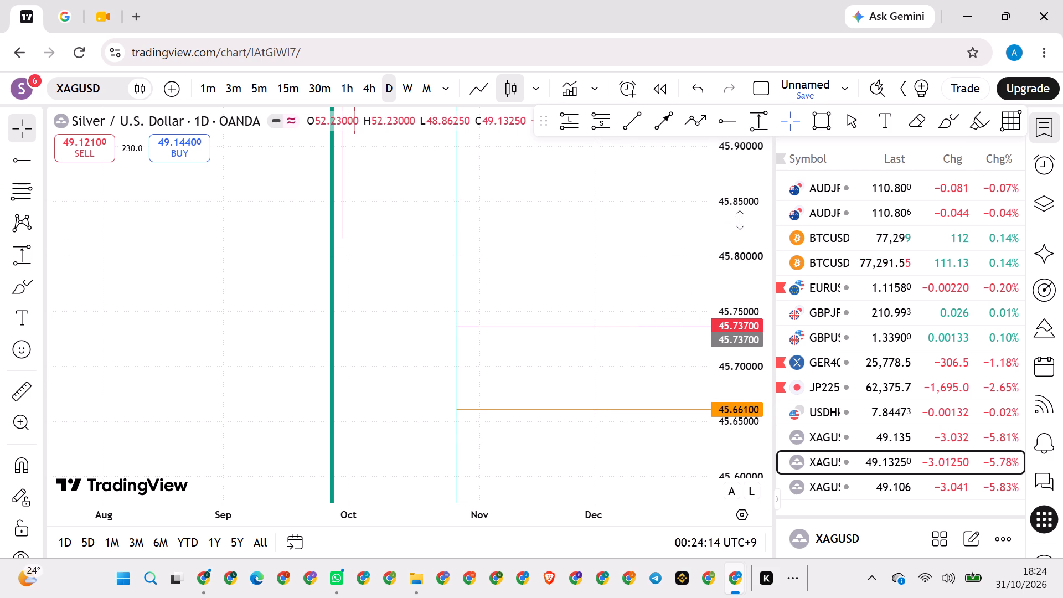
Lower the long position's stop level to about 45.454, below the black 45.54873 ray.
drag(749, 203, 688, 548)
drag(742, 204, 677, 411)
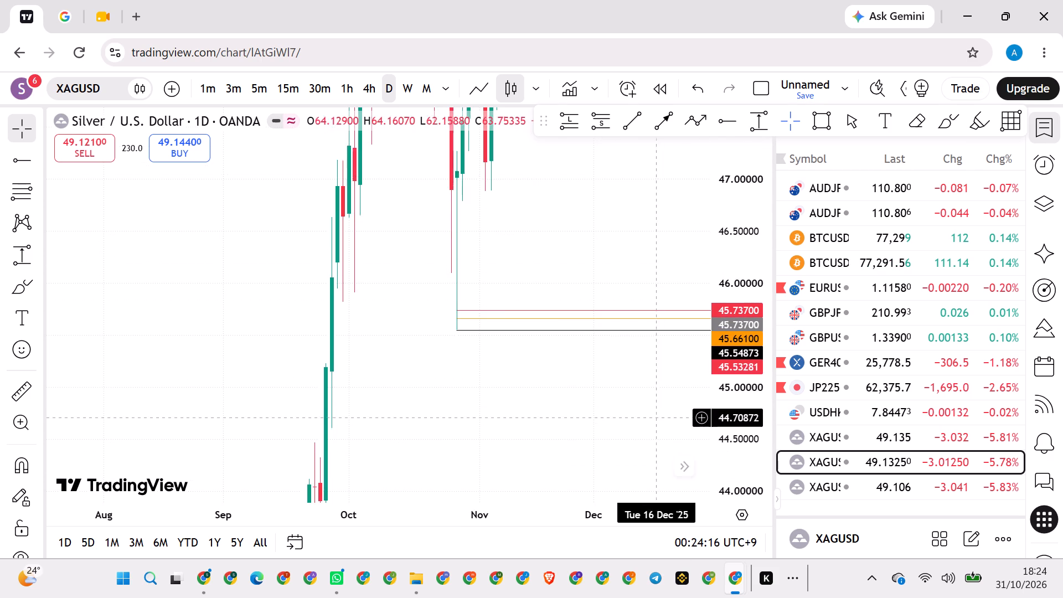
scroll(551, 410, down, 20)
scroll(551, 410, down, 20)
scroll(551, 410, down, 16)
scroll(551, 410, up, 20)
scroll(551, 410, up, 20)
scroll(551, 410, up, 20)
drag(608, 413, 596, 413)
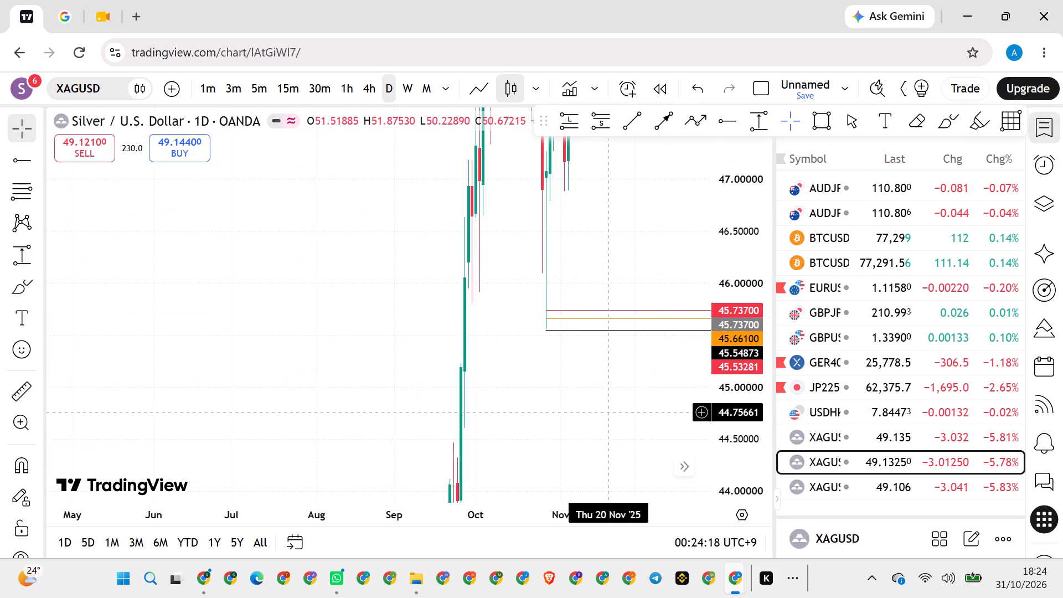
drag(596, 413, 257, 413)
scroll(316, 416, down, 8)
drag(748, 176, 737, 419)
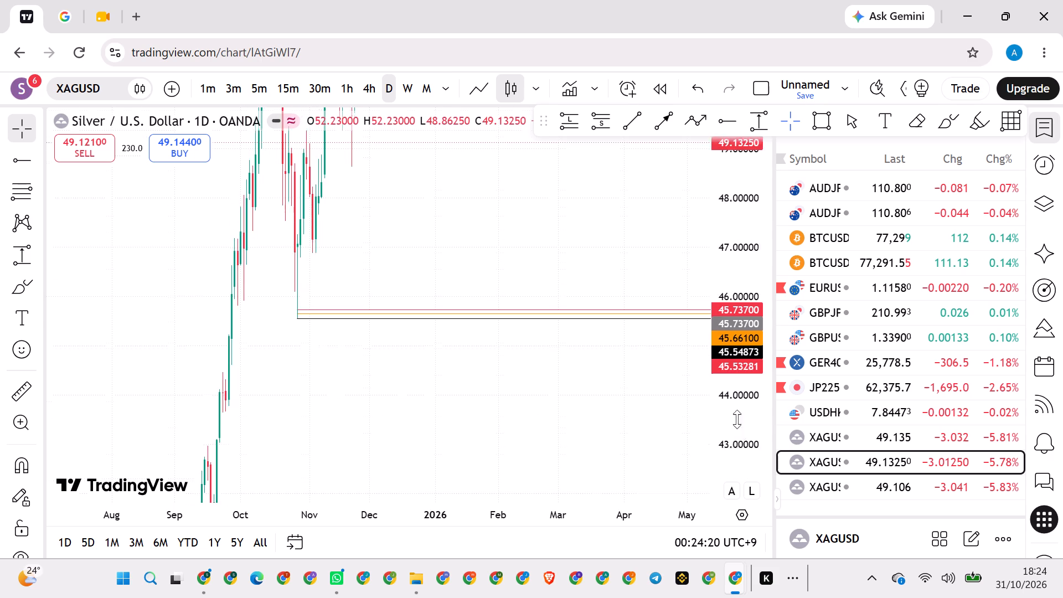
drag(737, 419, 737, 421)
scroll(596, 435, down, 18)
drag(644, 400, 274, 399)
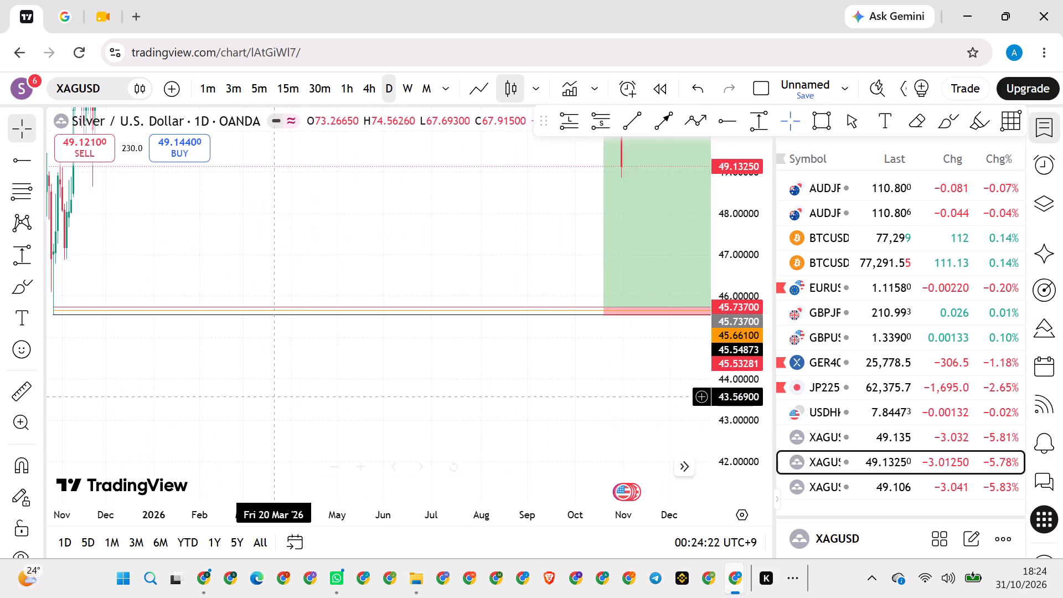
drag(559, 389, 496, 408)
scroll(737, 374, up, 20)
scroll(737, 374, up, 1)
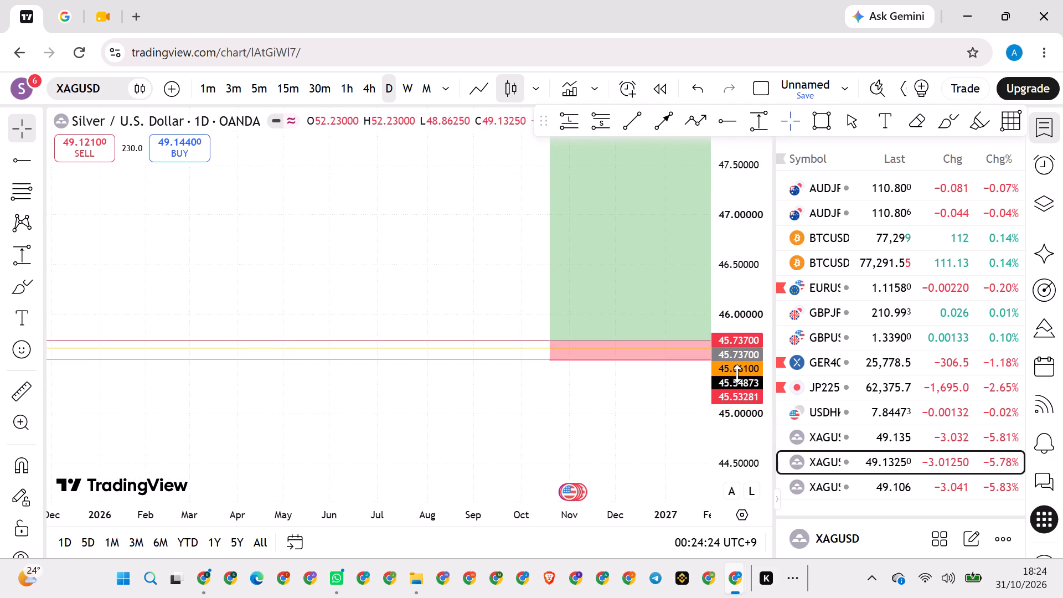
drag(550, 360, 550, 362)
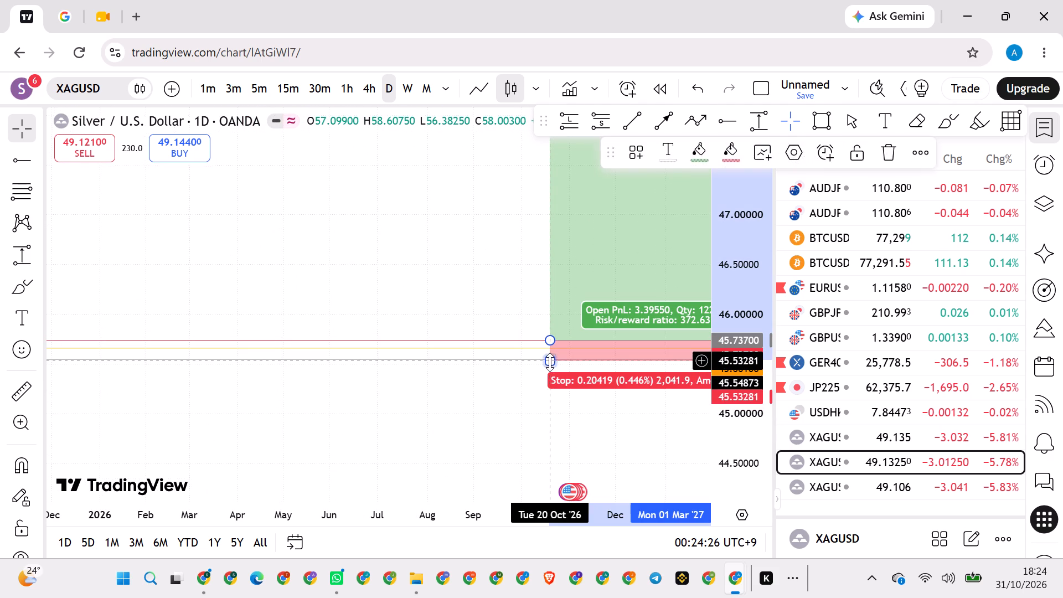
drag(550, 362, 545, 366)
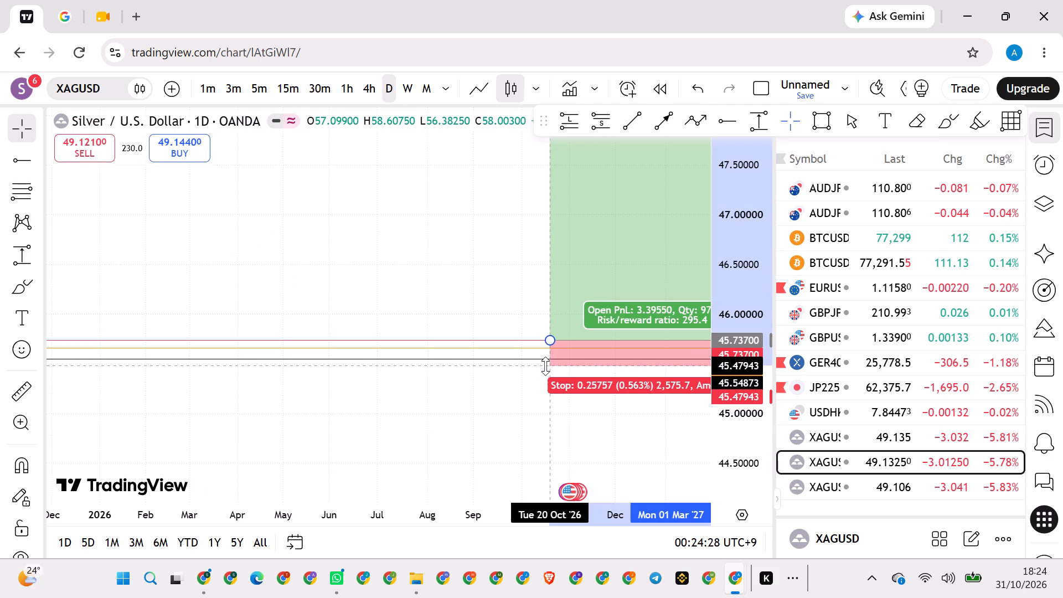
drag(545, 366, 545, 368)
click(481, 417)
Examine the long position and the support rays against the recent daily silver candles.
drag(496, 416, 338, 457)
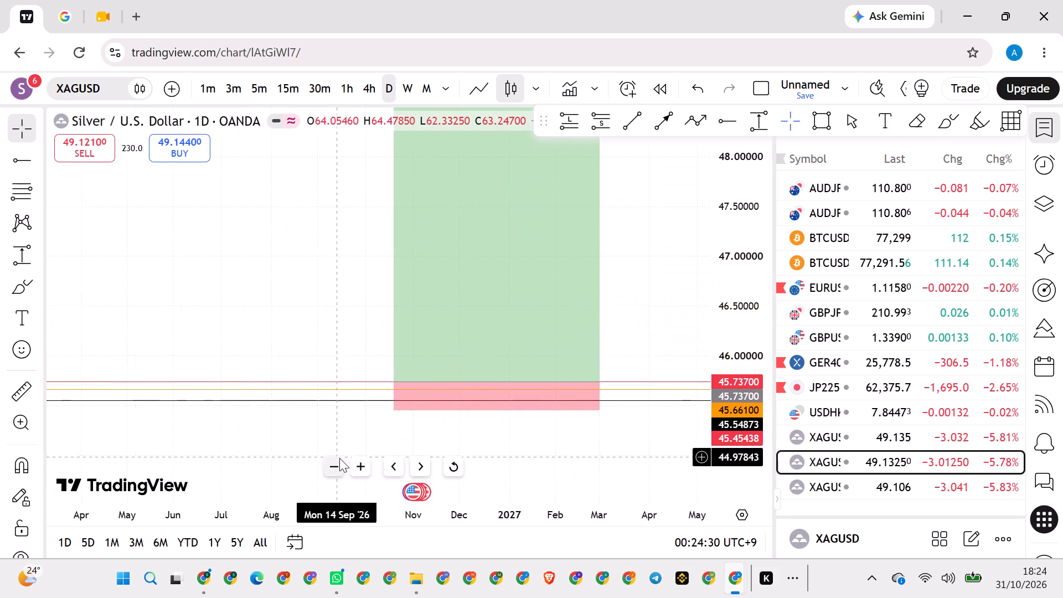
drag(746, 195, 678, 474)
scroll(484, 427, down, 20)
scroll(484, 427, down, 2)
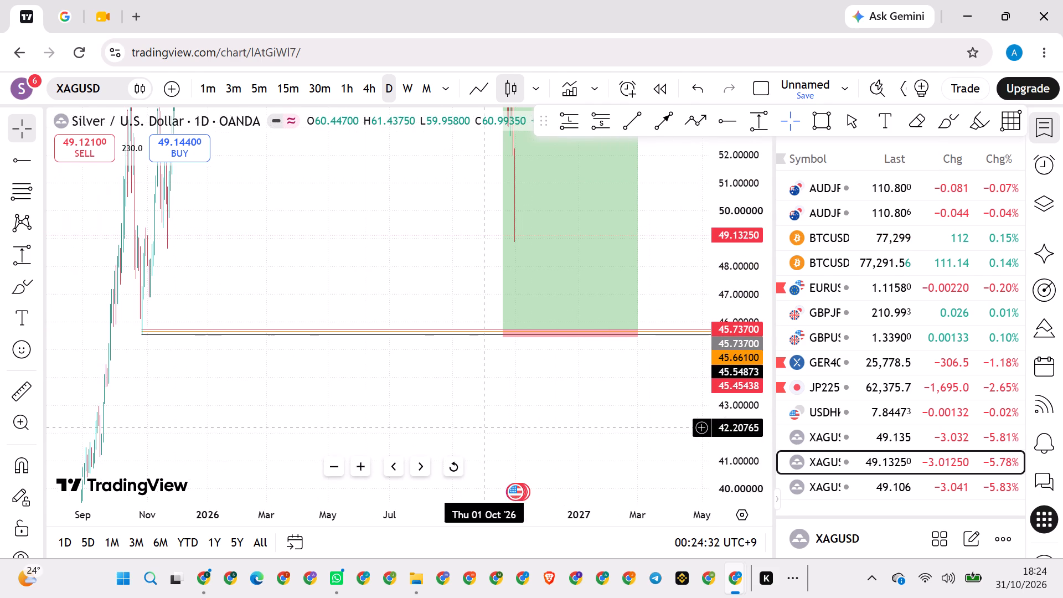
drag(395, 251, 415, 316)
drag(360, 212, 395, 249)
scroll(375, 235, up, 8)
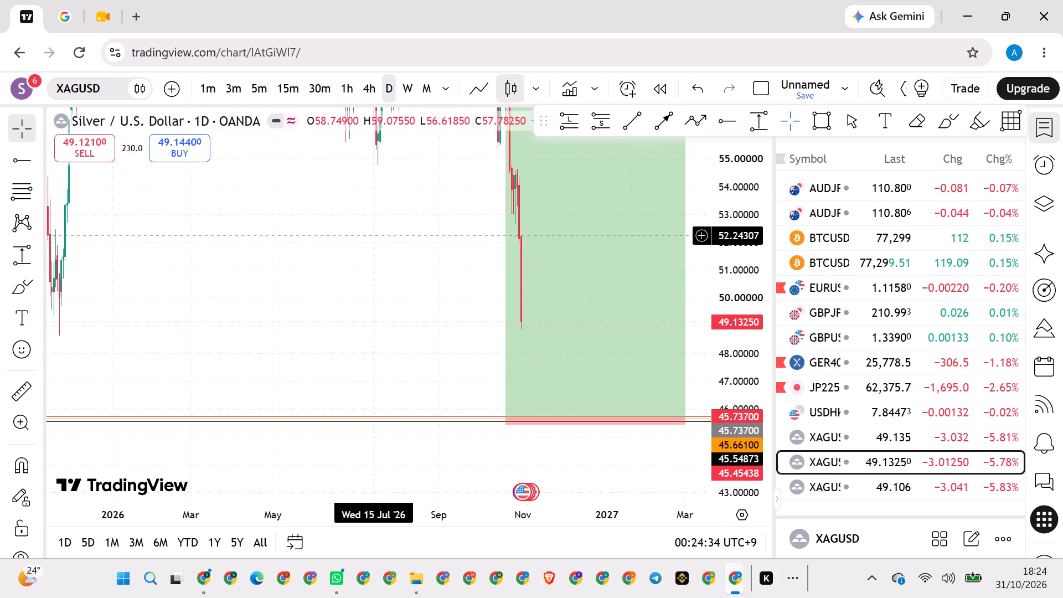
drag(248, 248, 448, 260)
scroll(424, 250, up, 17)
scroll(426, 254, up, 10)
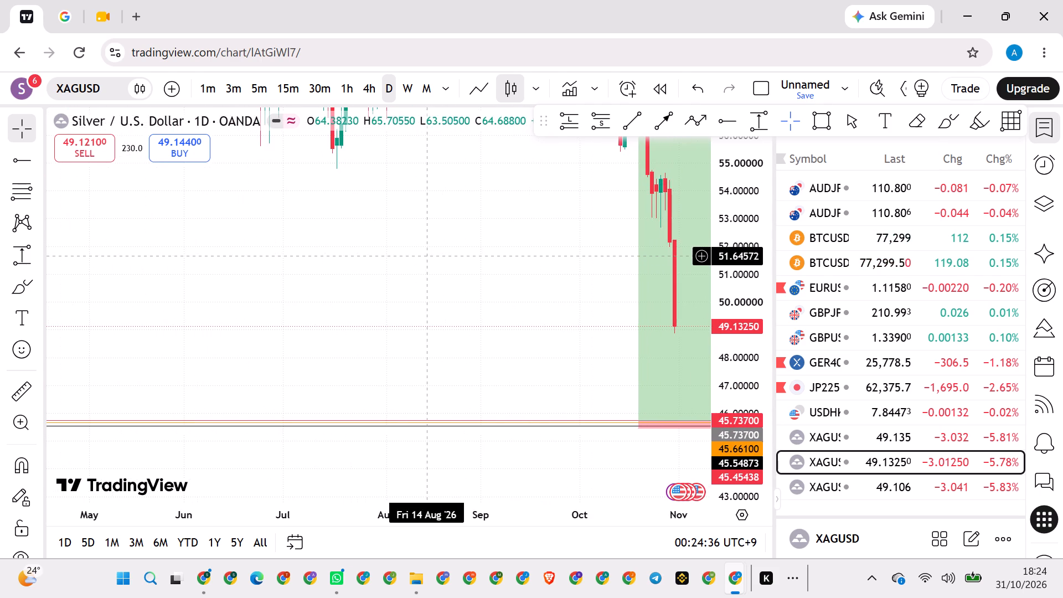
drag(455, 261, 360, 269)
scroll(748, 295, up, 5)
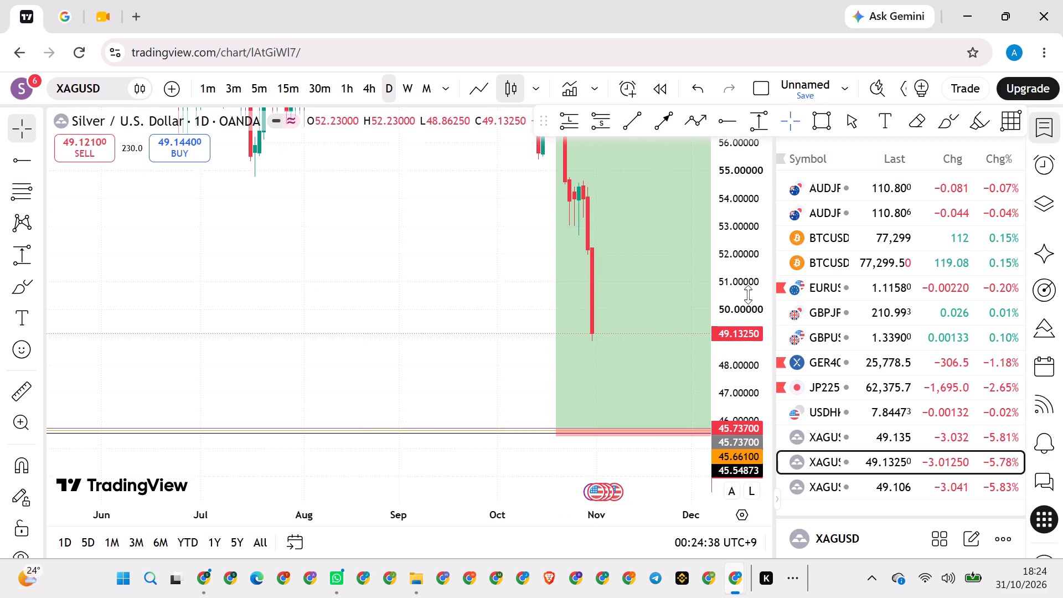
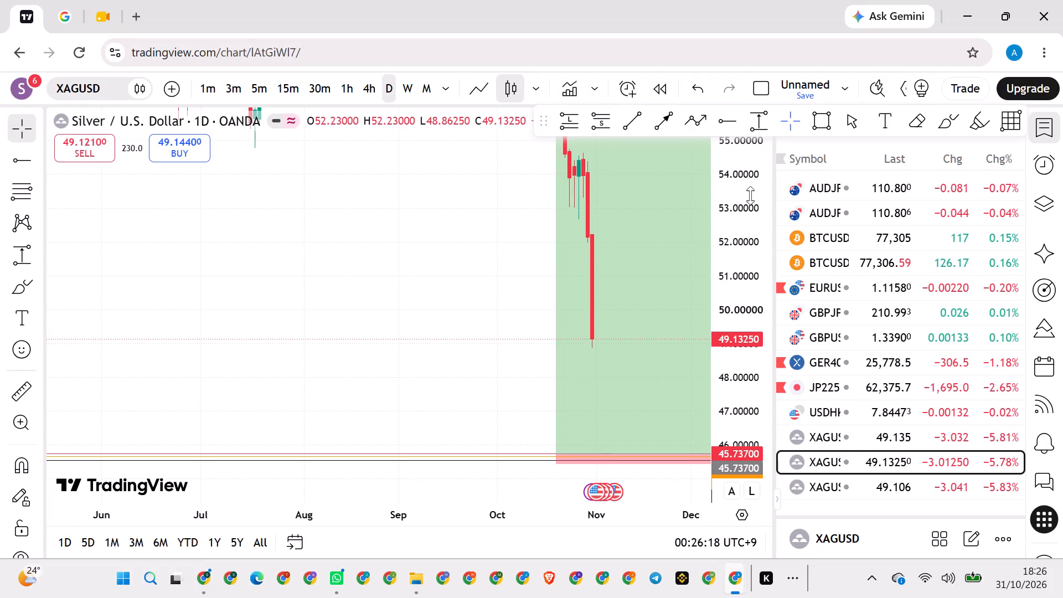
Examine the daily silver price swings since June relative to the long position and the support rays near 45.7.
drag(744, 191, 694, 432)
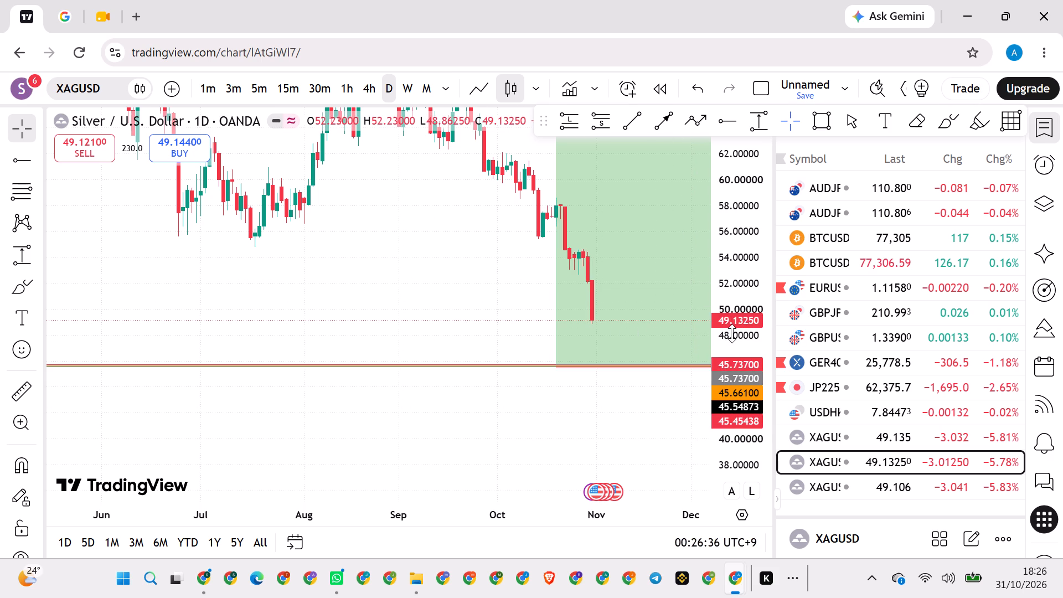
scroll(732, 333, down, 20)
scroll(732, 333, down, 9)
scroll(732, 333, up, 9)
scroll(732, 333, down, 20)
scroll(732, 333, down, 20)
scroll(732, 333, up, 1)
scroll(732, 333, up, 20)
scroll(732, 333, up, 20)
scroll(732, 333, up, 11)
scroll(732, 333, down, 20)
scroll(732, 333, down, 3)
scroll(732, 333, up, 20)
scroll(732, 333, up, 9)
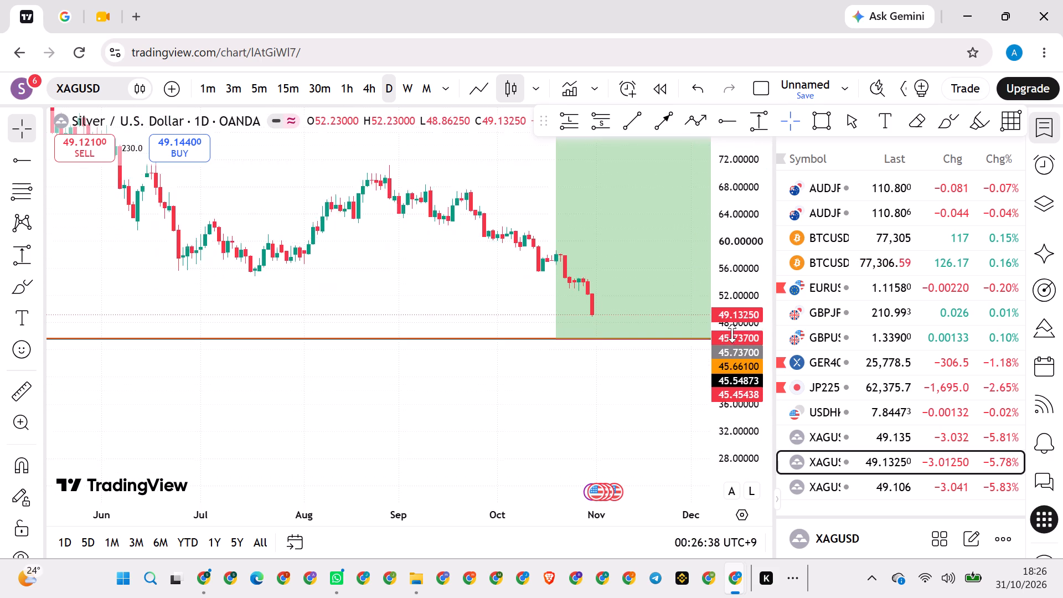
scroll(732, 333, up, 13)
scroll(251, 263, up, 2)
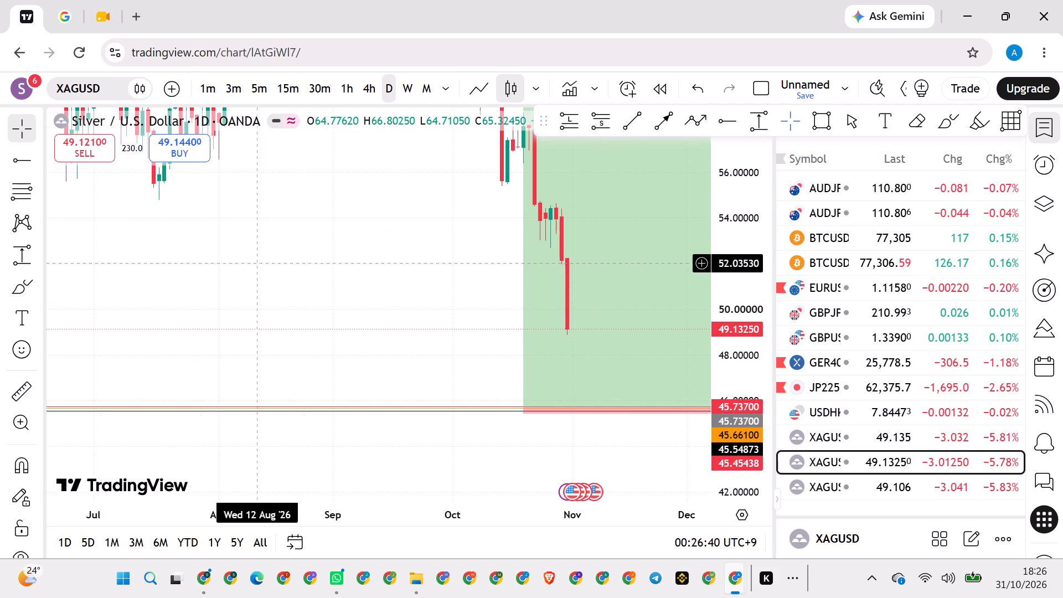
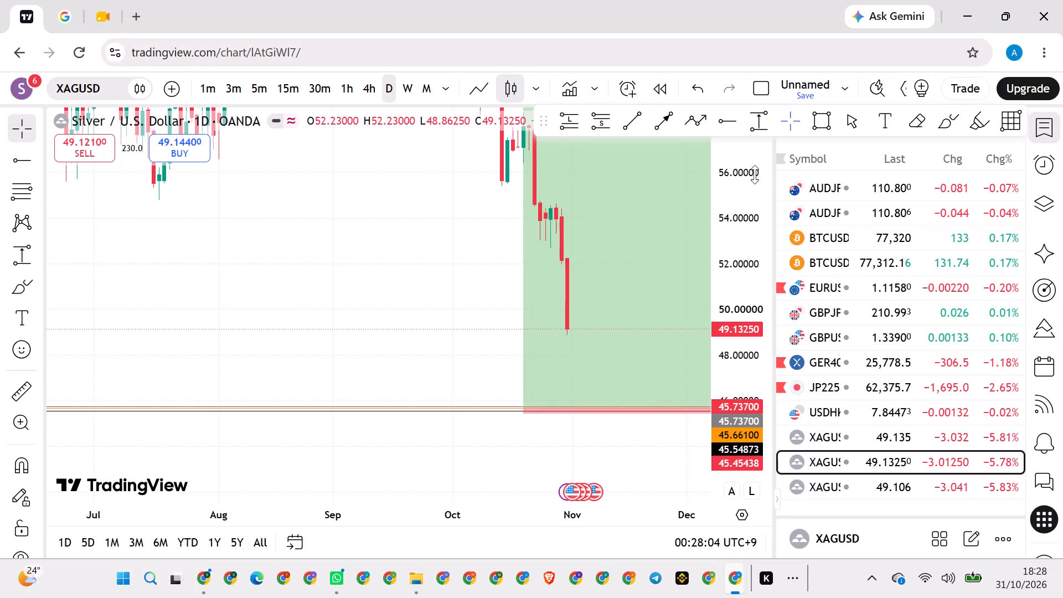
Examine the latest daily silver decline and the long position's entry and stop against the support rays near 45.7.
drag(744, 171, 723, 301)
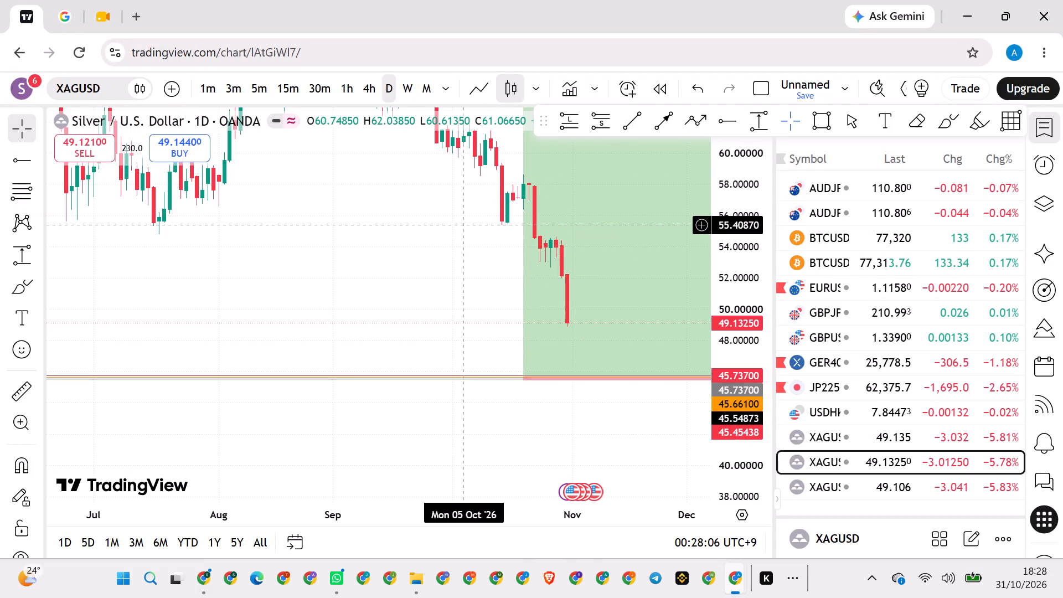
scroll(462, 226, down, 8)
scroll(421, 258, up, 1)
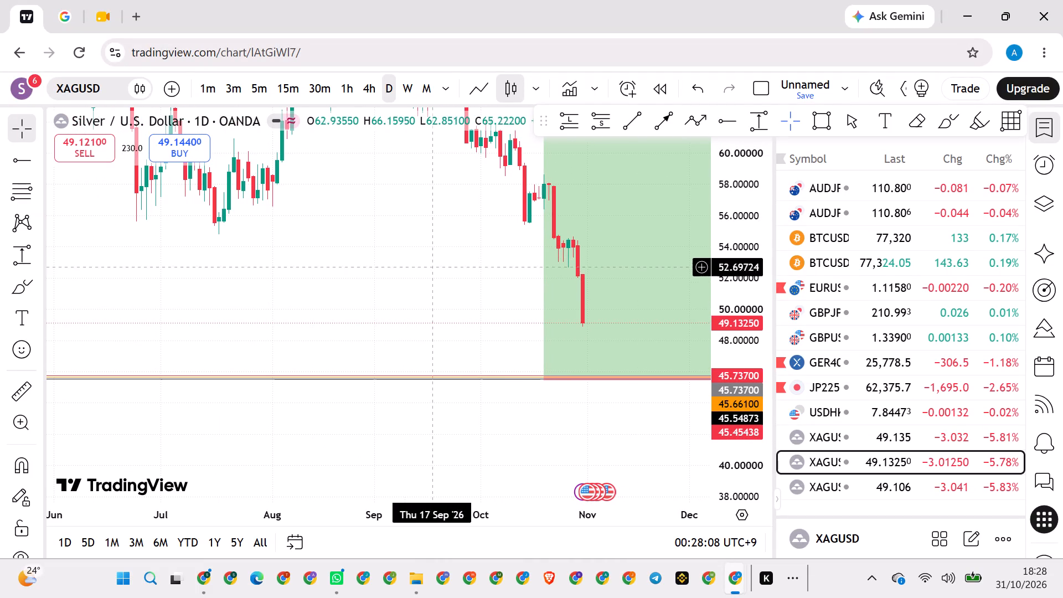
scroll(736, 345, up, 10)
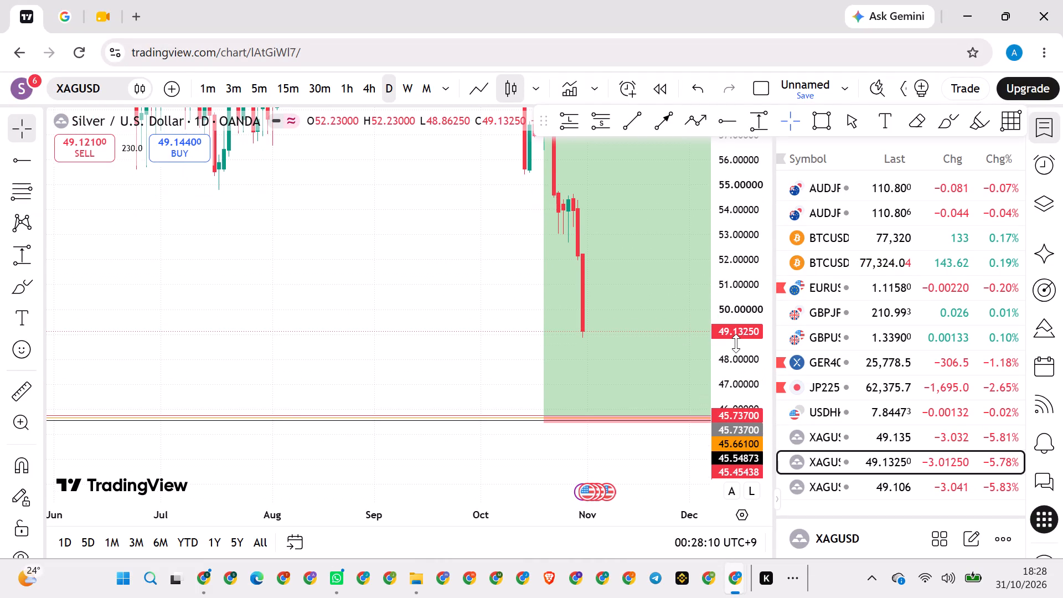
scroll(368, 248, down, 20)
scroll(368, 248, down, 8)
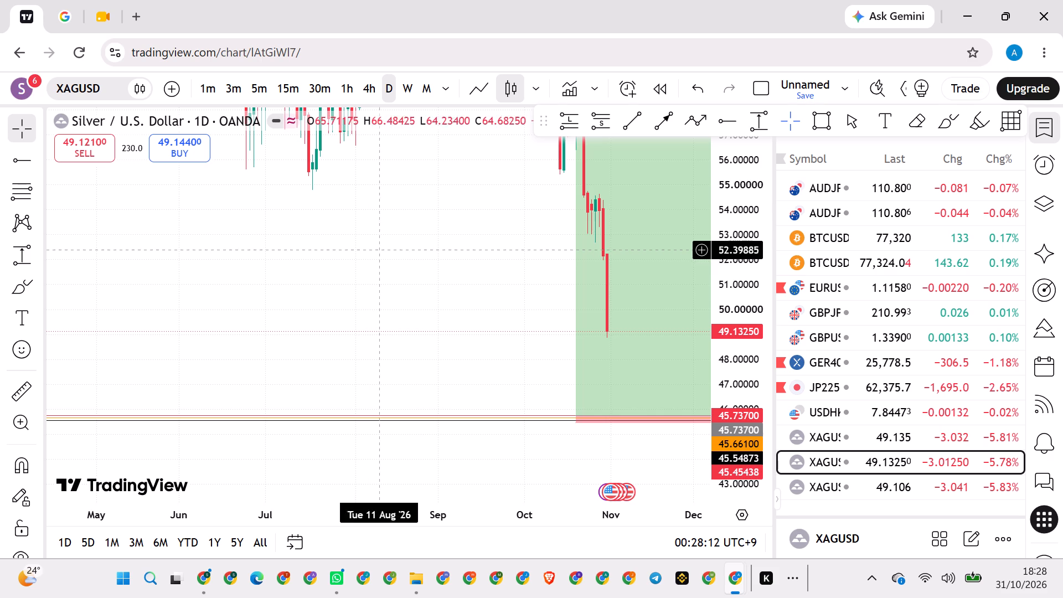
drag(503, 319, 453, 257)
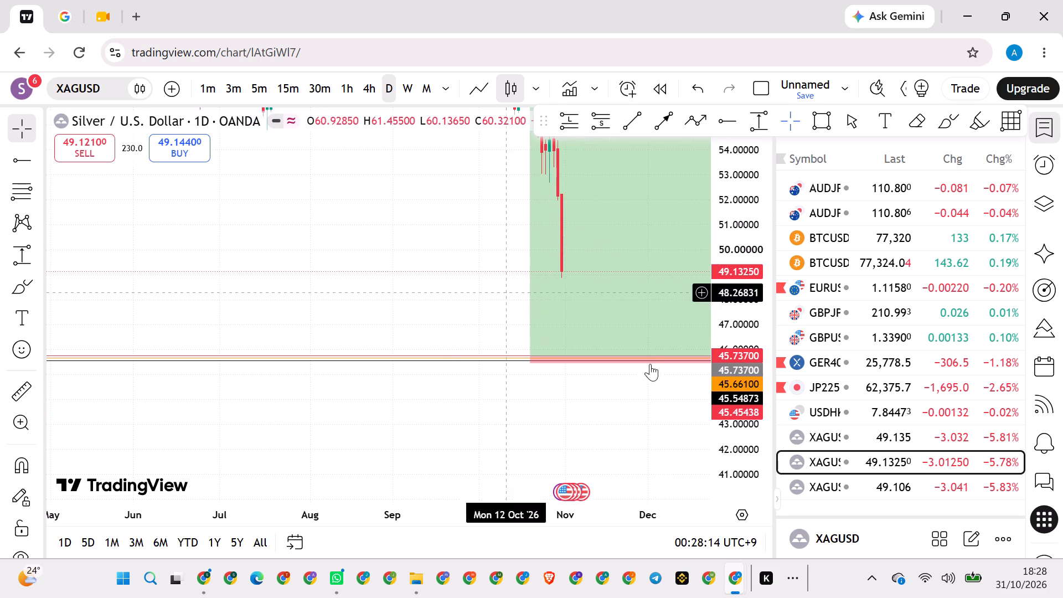
scroll(755, 399, up, 20)
scroll(755, 399, up, 20)
scroll(755, 399, up, 12)
drag(435, 425, 443, 414)
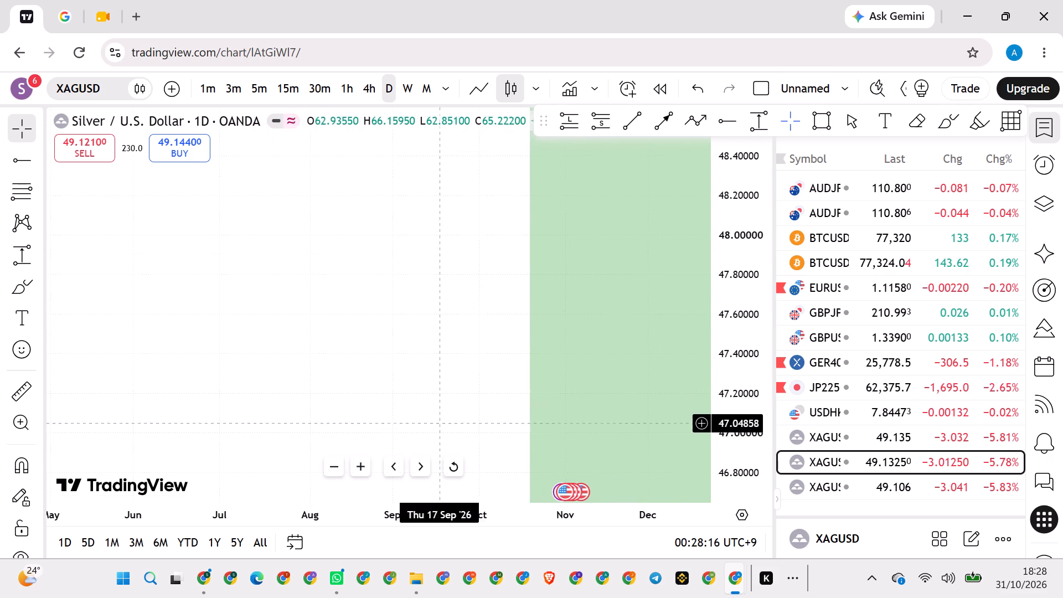
drag(443, 414, 516, 133)
drag(463, 303, 358, 254)
drag(389, 222, 307, 239)
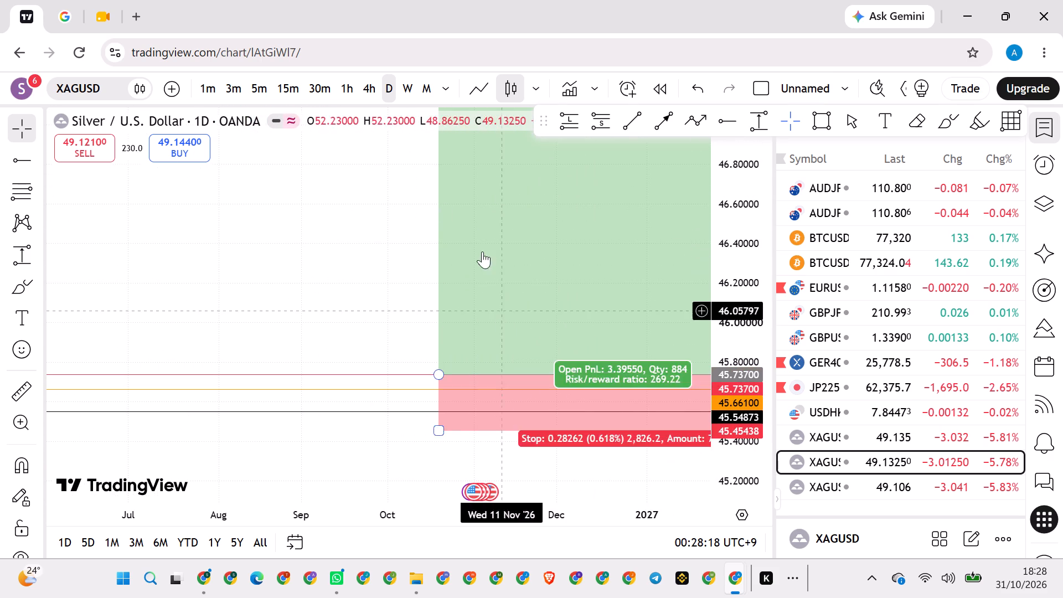
Switch silver to the weekly timeframe and examine the 2025 rally and the October 2025 low anchoring the support rays.
click(405, 88)
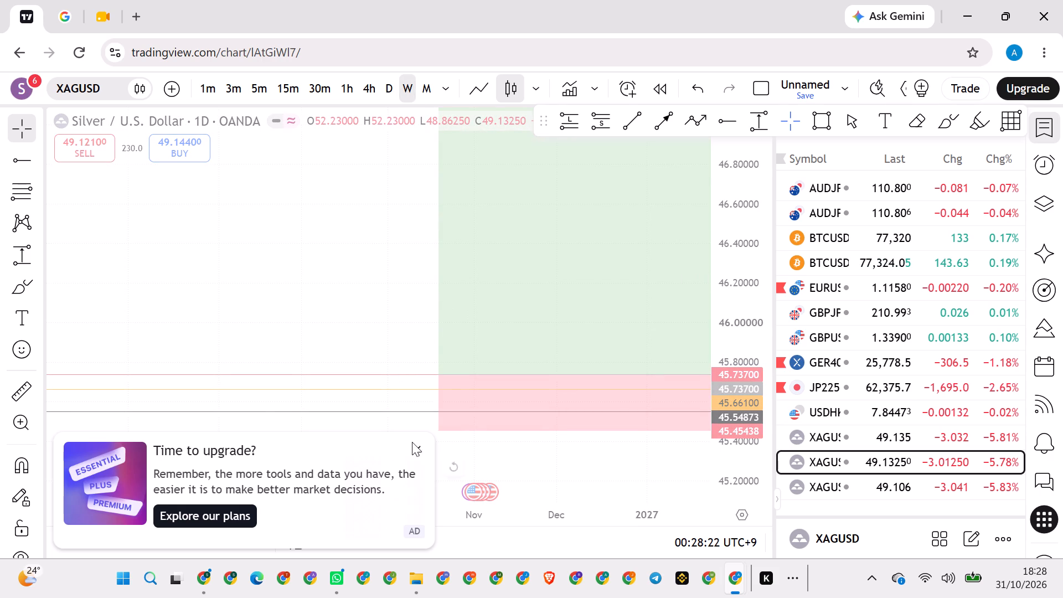
click(419, 444)
drag(747, 188, 704, 360)
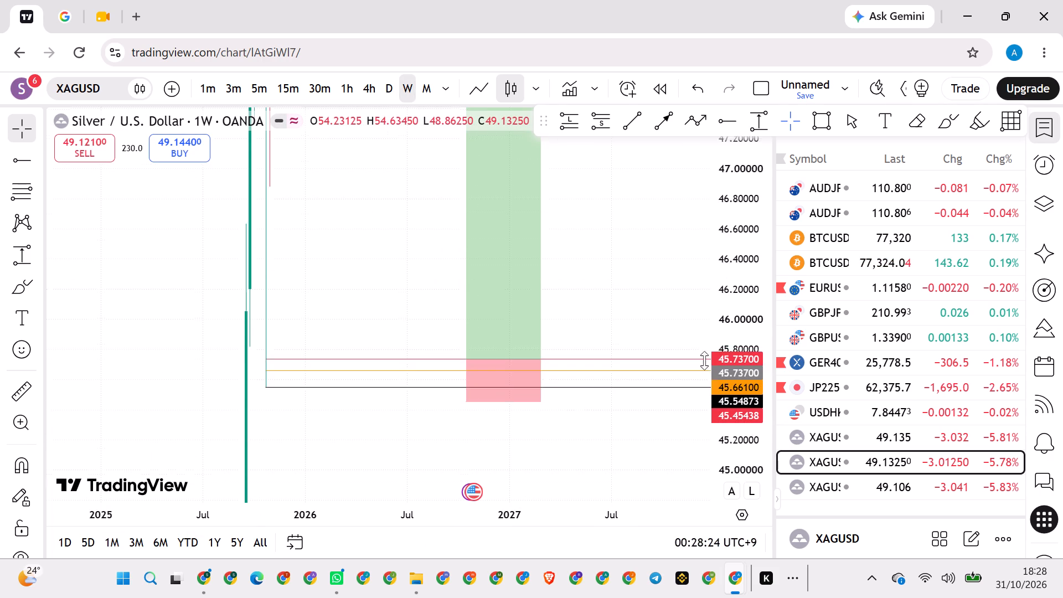
drag(704, 360, 633, 597)
drag(740, 183, 659, 466)
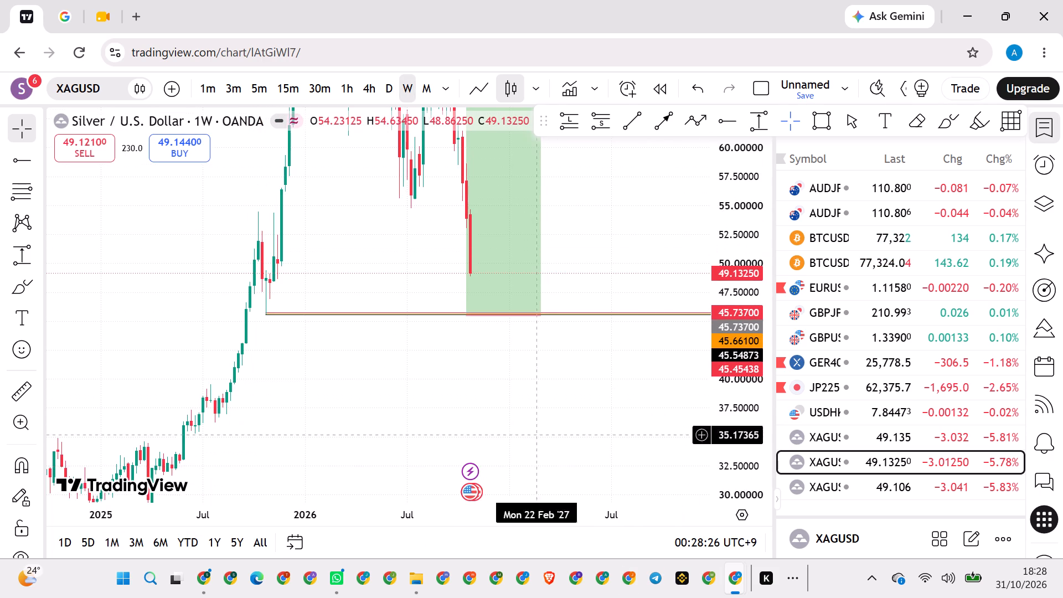
scroll(436, 364, down, 20)
scroll(436, 364, down, 20)
scroll(436, 364, down, 20)
drag(389, 374, 584, 404)
drag(601, 395, 558, 403)
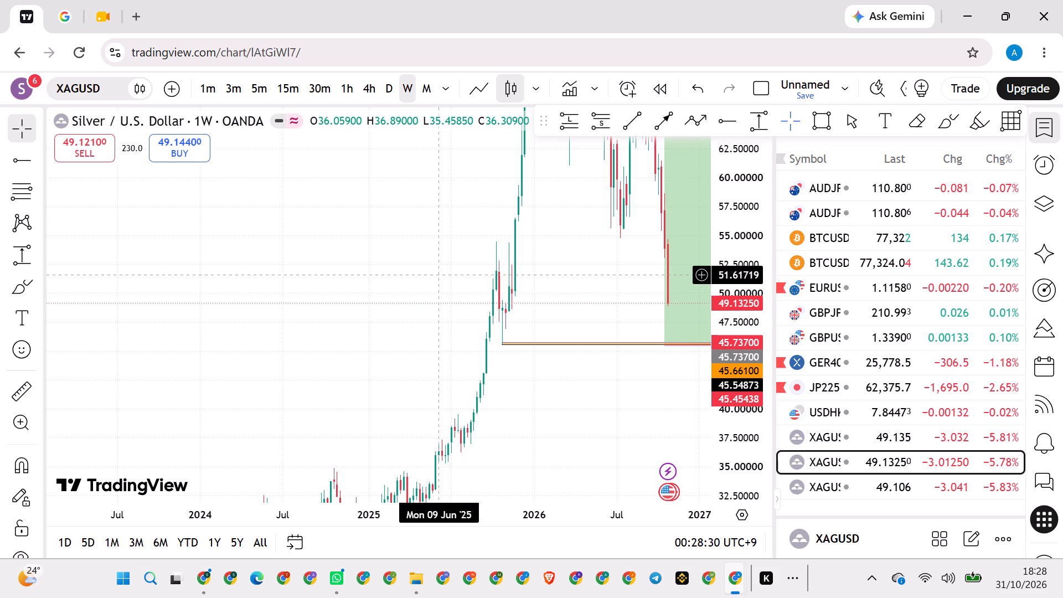
scroll(369, 241, up, 2)
Return silver to the daily timeframe and examine the October 2026 drop towards the long position's entry.
click(393, 85)
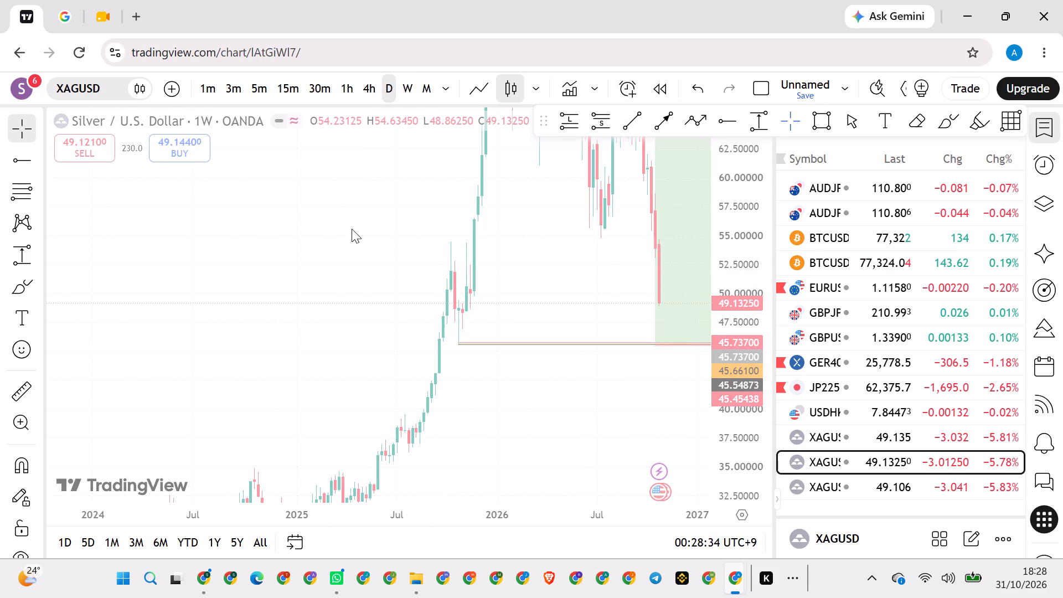
scroll(352, 229, up, 20)
scroll(352, 229, up, 19)
drag(471, 256, 417, 293)
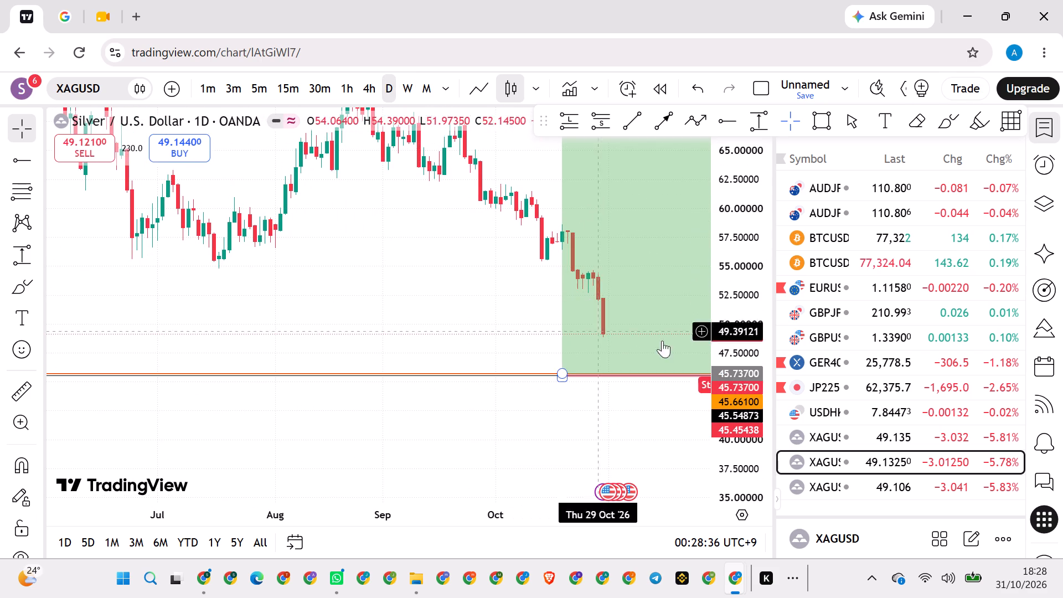
scroll(739, 324, up, 18)
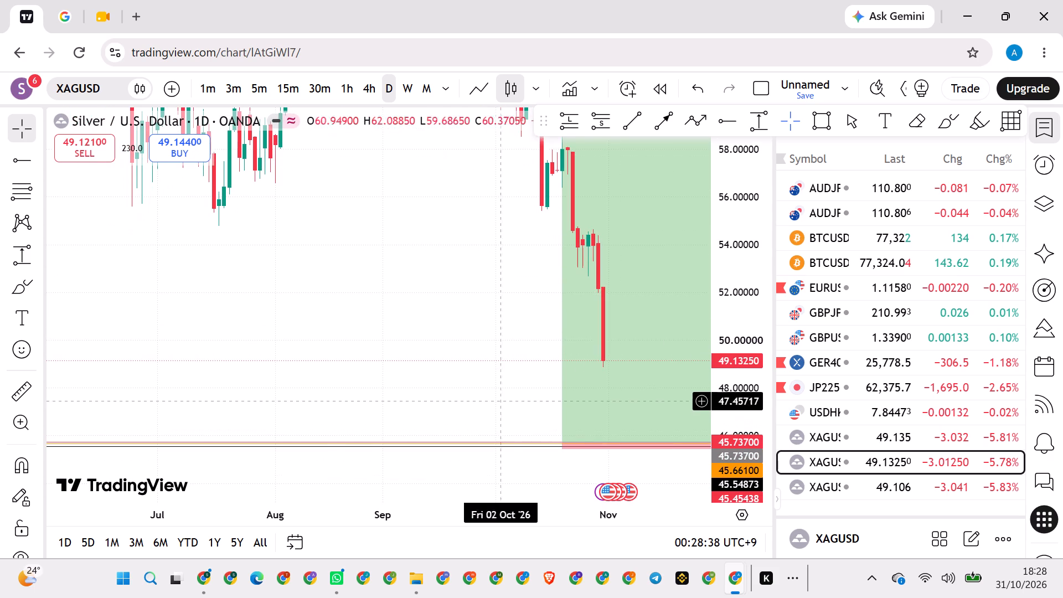
drag(490, 405, 317, 342)
scroll(309, 237, down, 20)
scroll(309, 237, down, 11)
drag(395, 162, 381, 179)
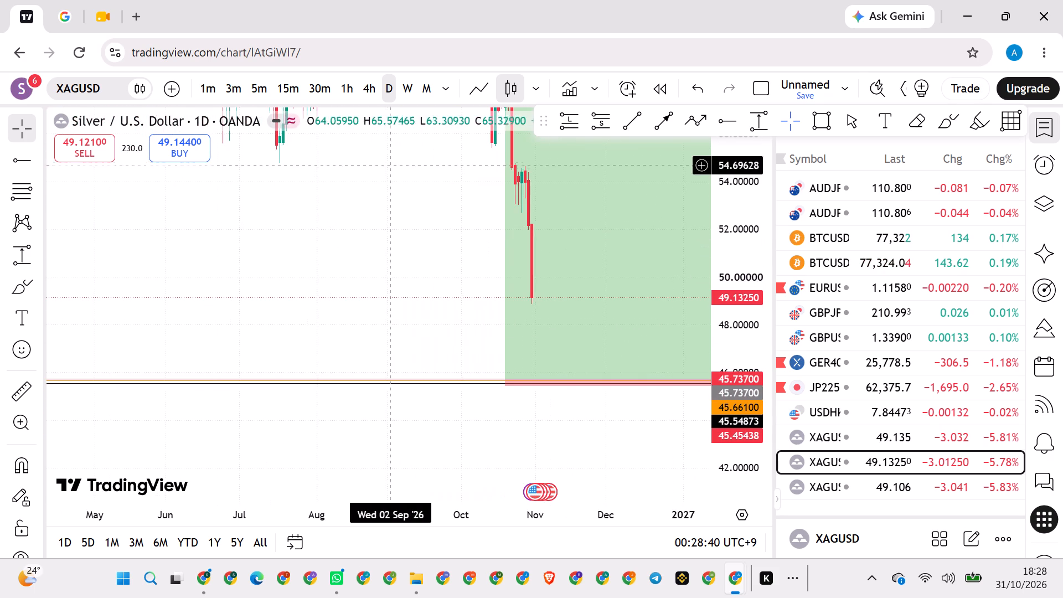
drag(381, 179, 329, 279)
drag(748, 188, 710, 399)
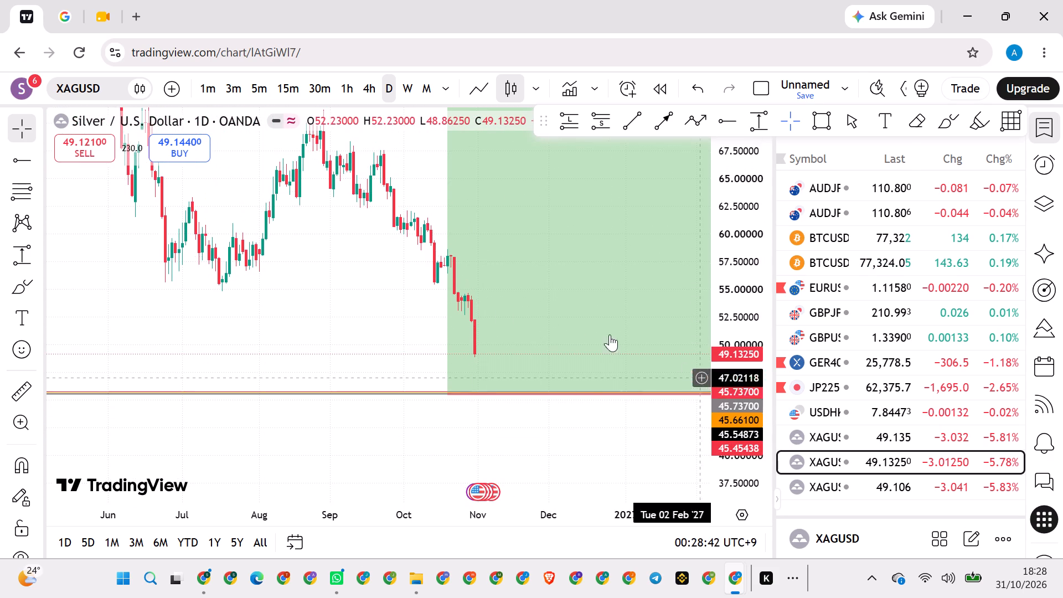
Examine the wider daily silver history from late 2025 through the 2026 peaks and decline to the support rays.
scroll(416, 286, down, 3)
drag(416, 266, 374, 371)
scroll(403, 229, down, 2)
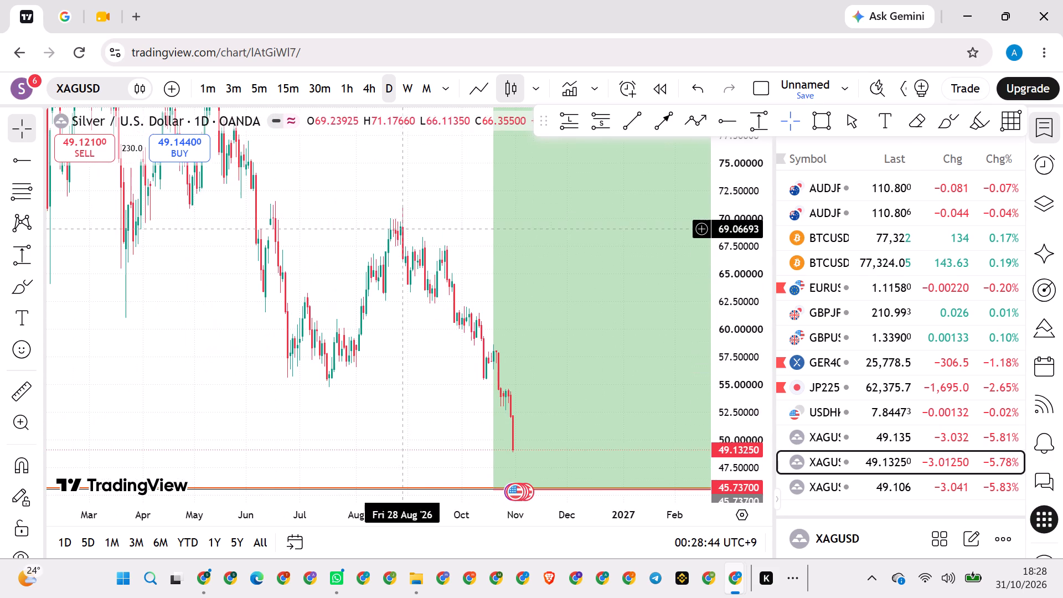
drag(731, 194, 674, 416)
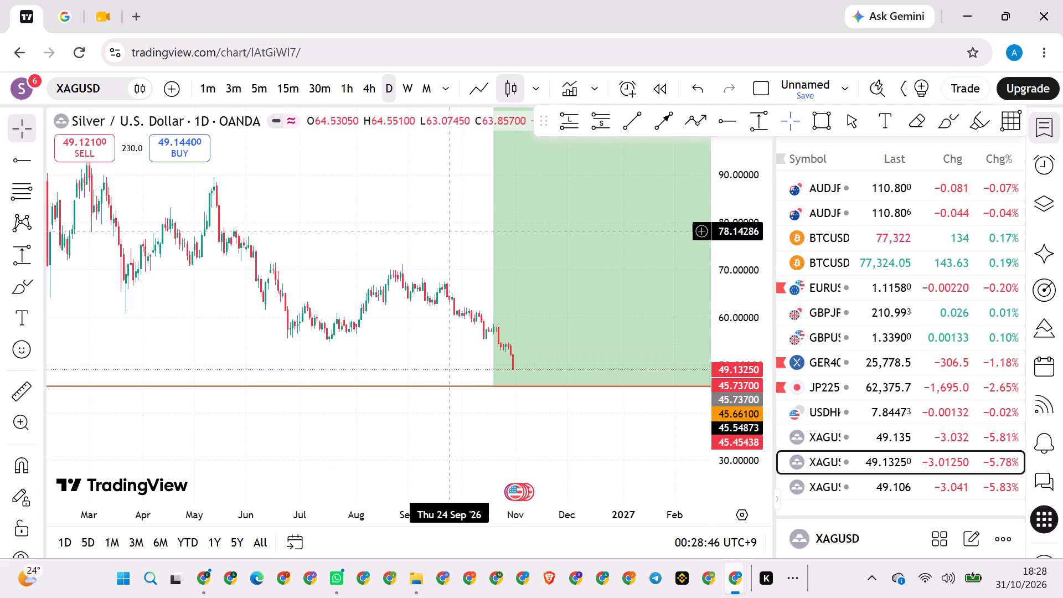
scroll(437, 210, down, 1)
drag(428, 197, 403, 234)
scroll(403, 234, down, 20)
scroll(403, 234, down, 12)
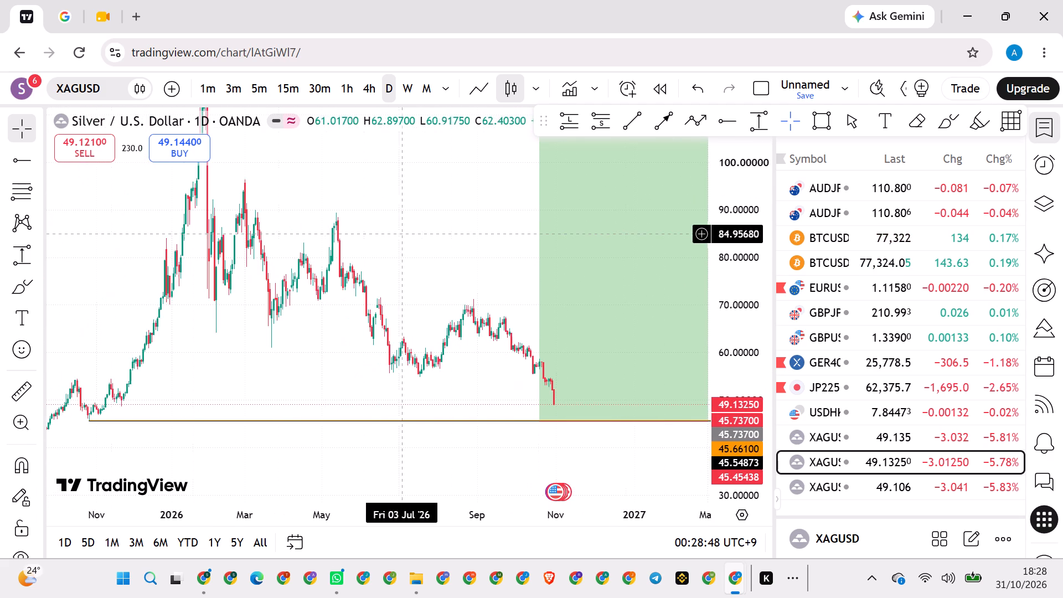
scroll(425, 225, down, 7)
scroll(425, 225, up, 15)
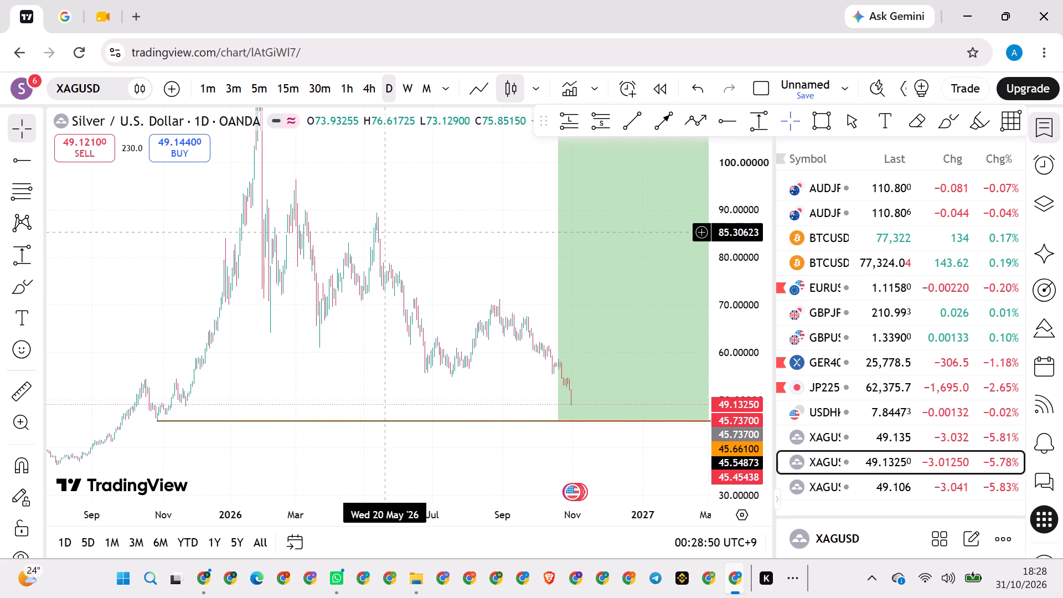
scroll(403, 204, up, 2)
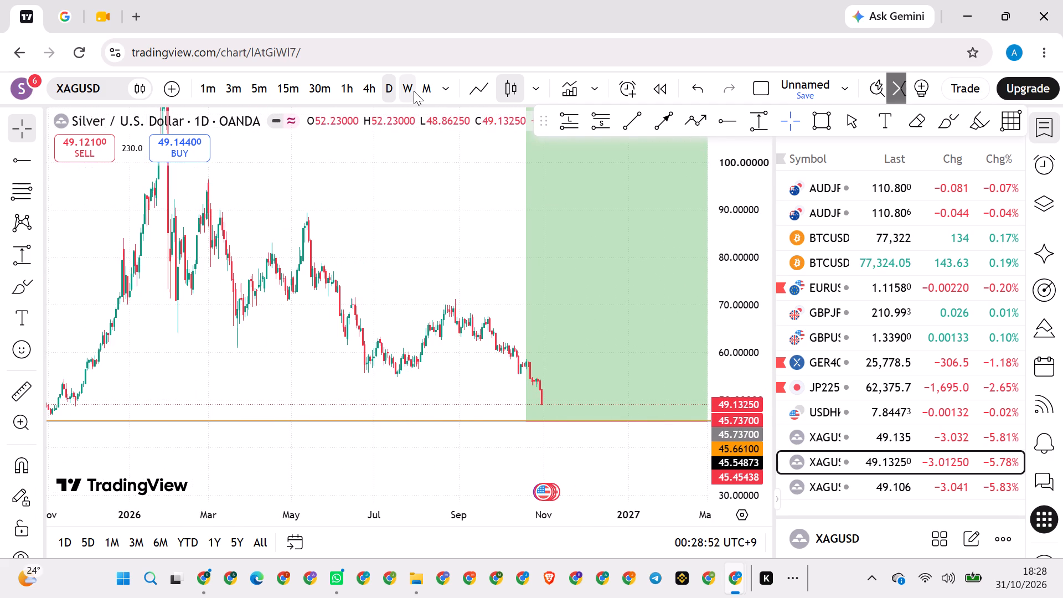
Switch silver to the weekly timeframe and examine the full long position against the 2026 peak and the support rays.
click(410, 91)
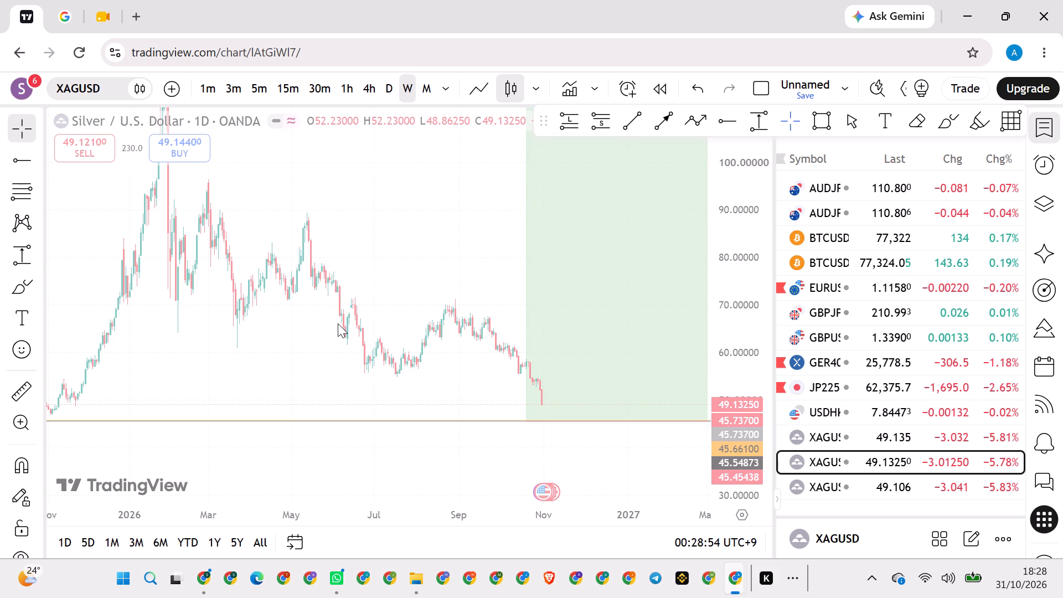
scroll(291, 318, up, 20)
scroll(291, 318, up, 9)
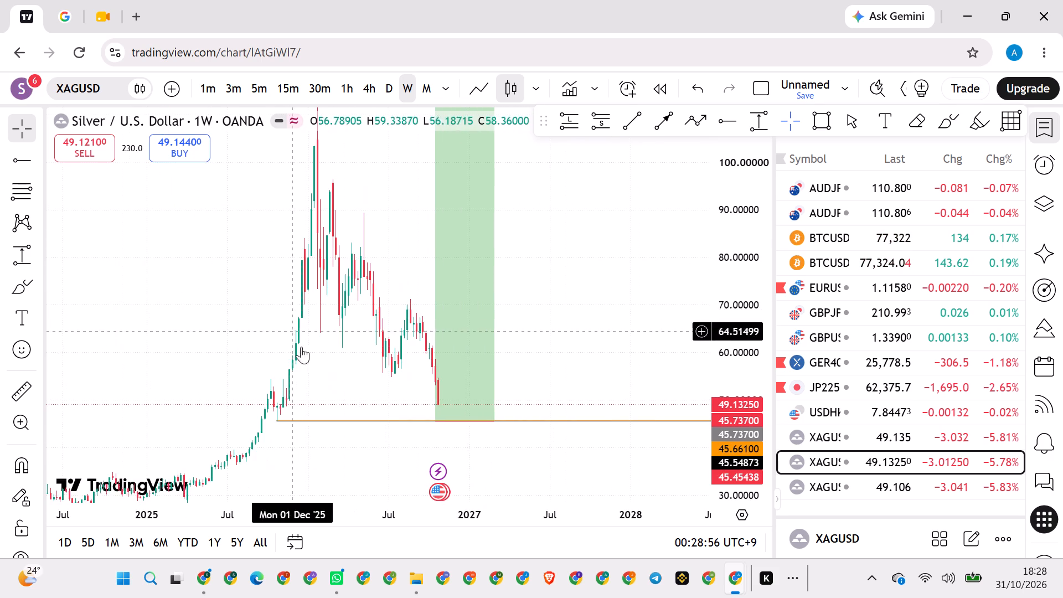
drag(576, 315, 644, 278)
scroll(618, 264, up, 14)
drag(555, 276, 556, 276)
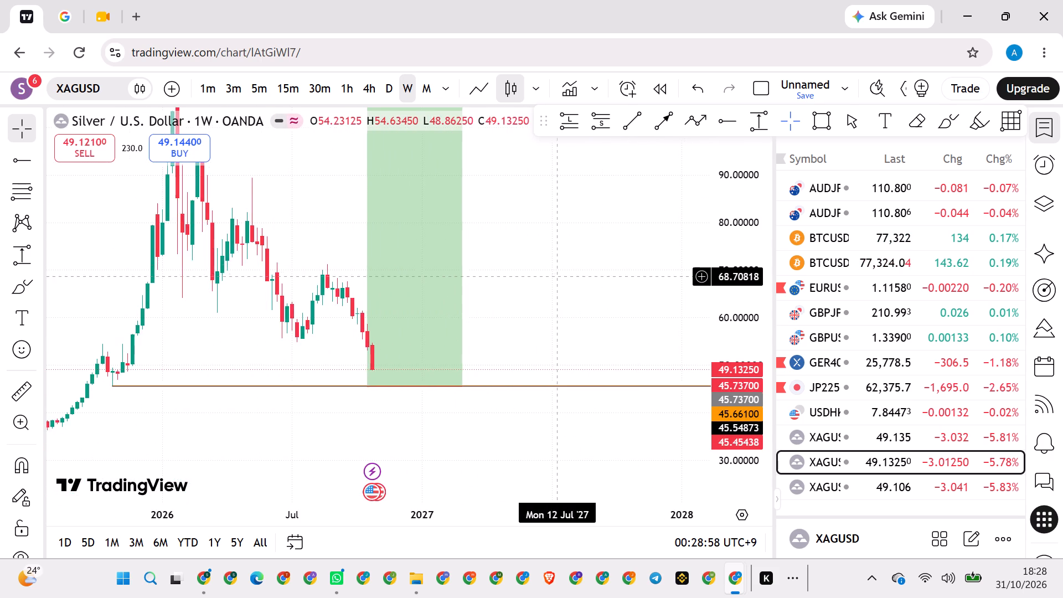
drag(556, 276, 637, 256)
scroll(637, 256, down, 8)
drag(648, 214, 625, 270)
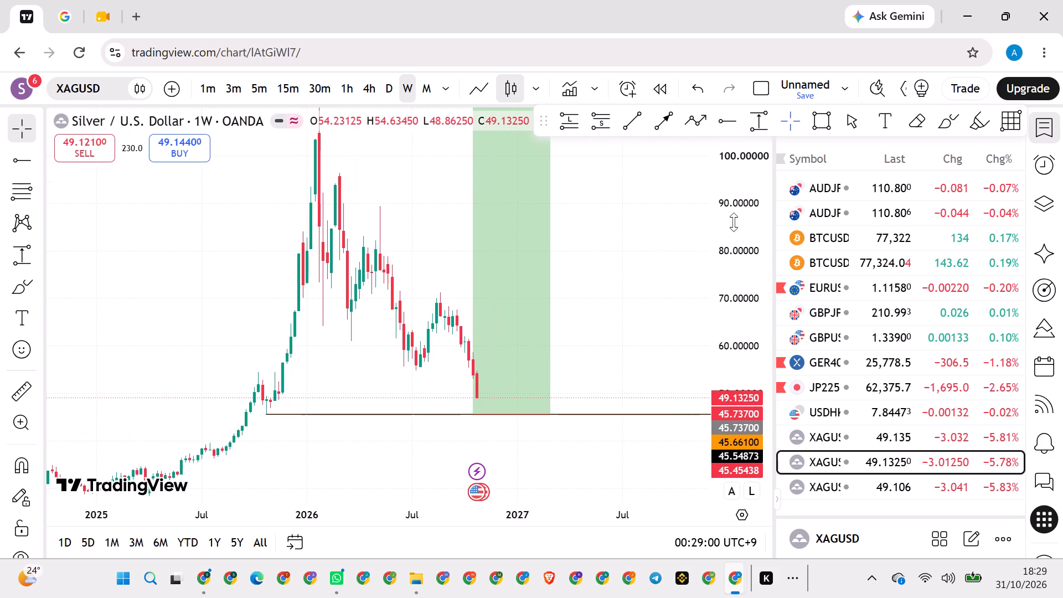
drag(740, 235, 709, 348)
drag(728, 192, 692, 286)
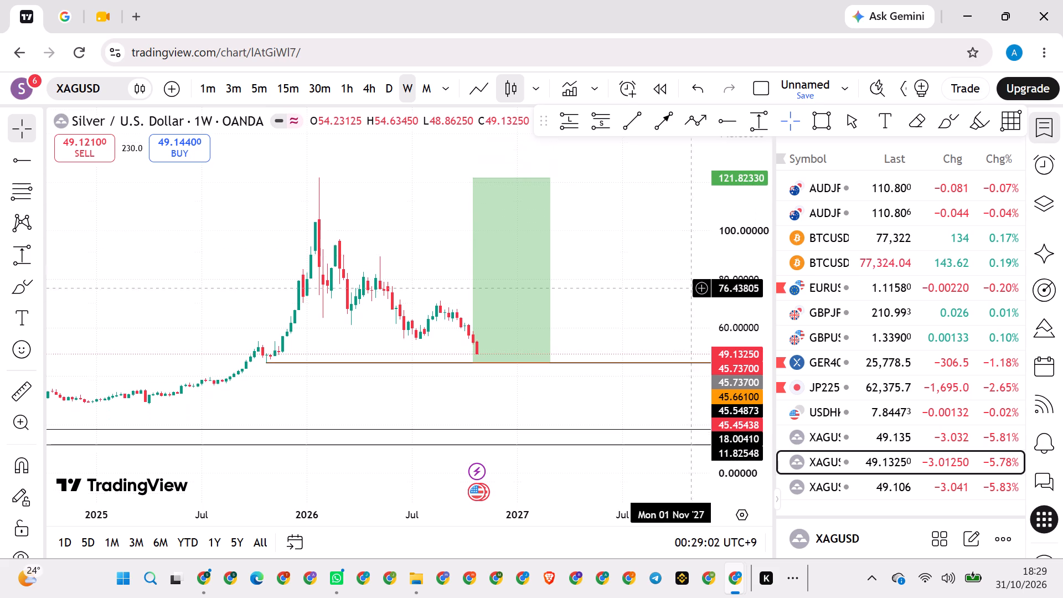
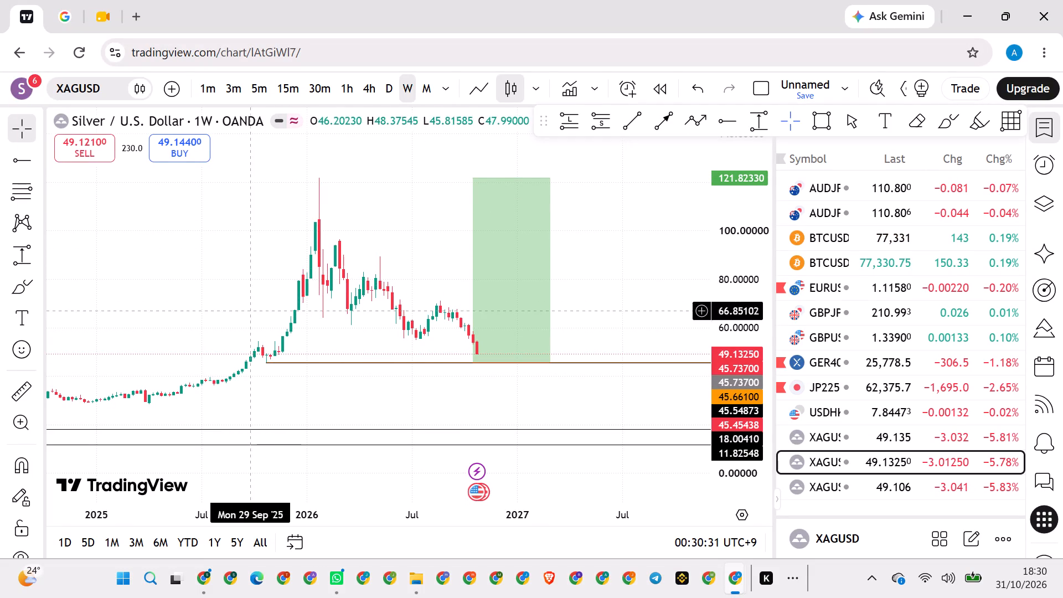
Examine the weekly silver history back to the 2020 and 2022 lows anchoring the 18.00410 and 11.82548 support lines.
scroll(268, 272, down, 11)
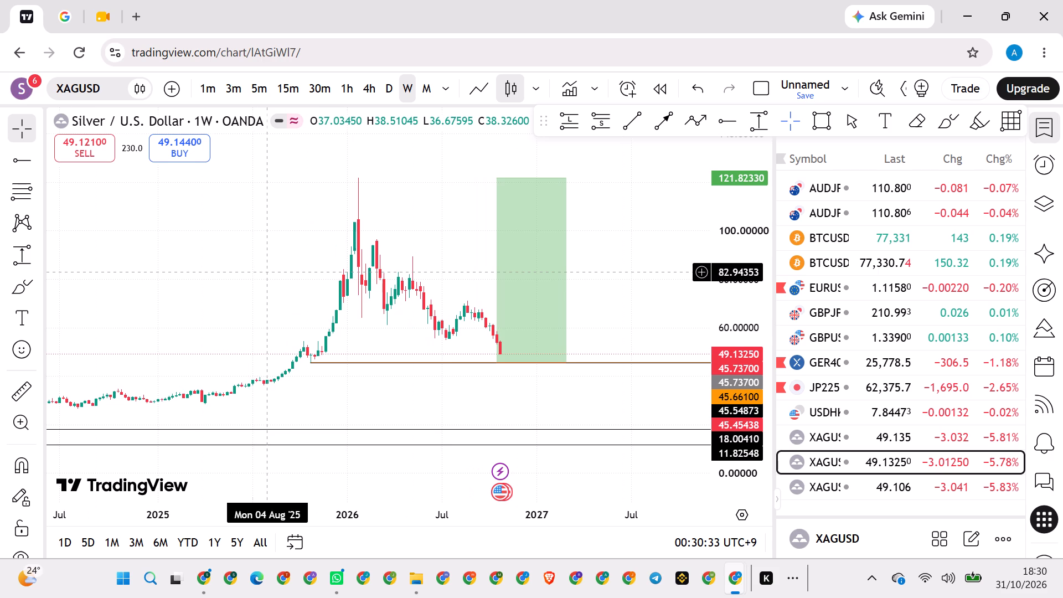
drag(207, 311, 388, 292)
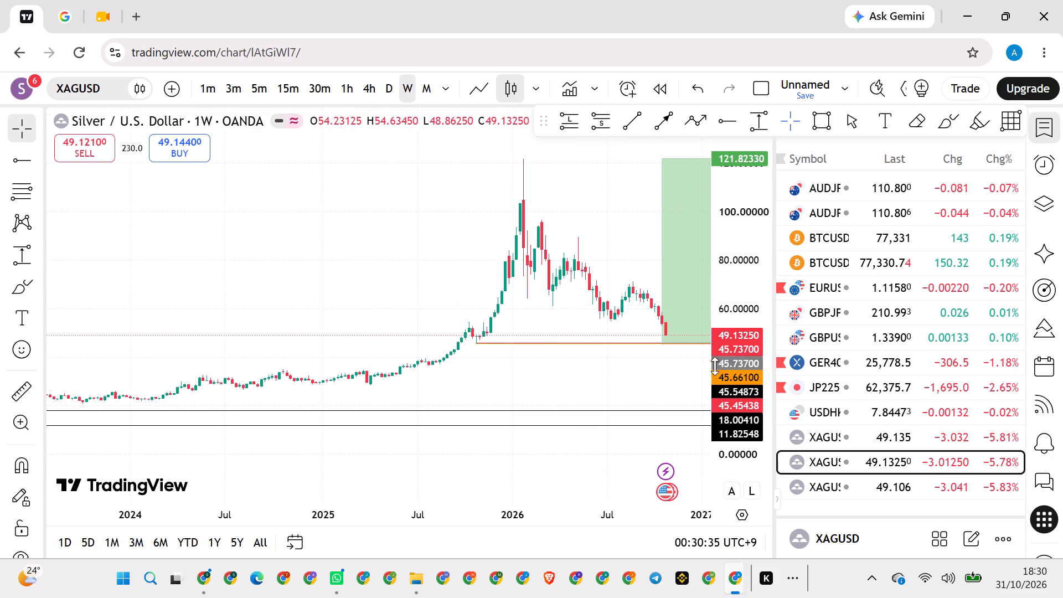
scroll(737, 364, up, 19)
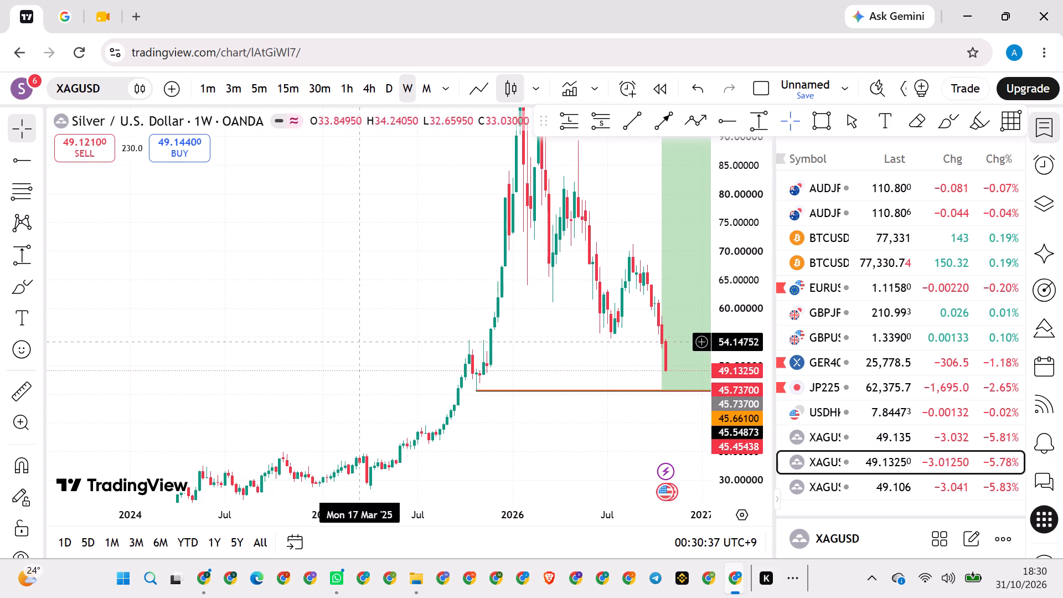
drag(346, 342, 399, 9)
scroll(473, 398, down, 20)
scroll(473, 398, down, 20)
scroll(473, 398, down, 14)
drag(495, 356, 515, 423)
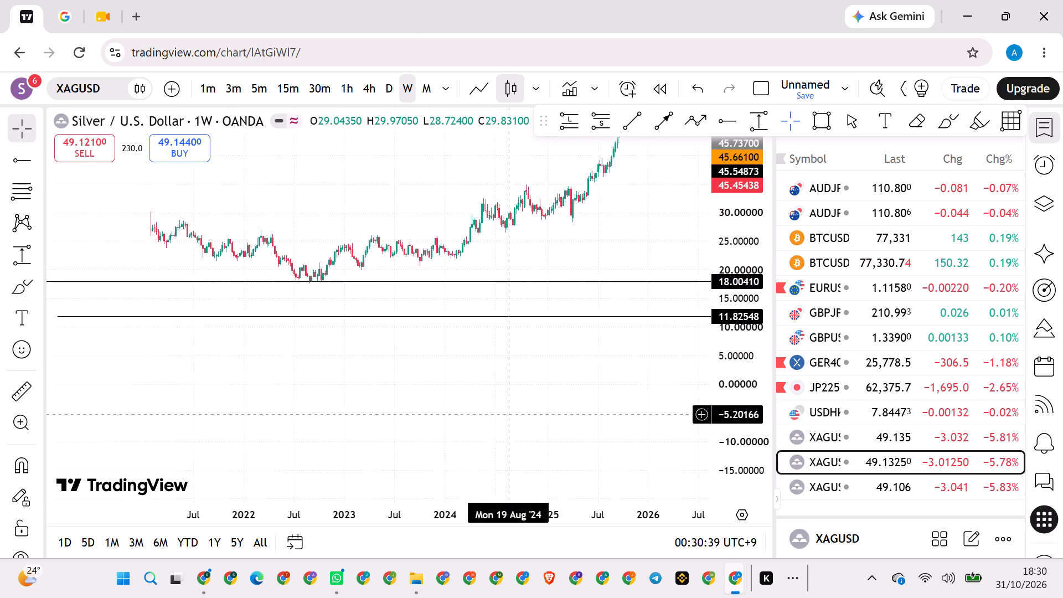
drag(515, 423, 530, 438)
scroll(528, 425, down, 20)
scroll(528, 425, down, 20)
scroll(528, 425, down, 20)
drag(589, 391, 579, 442)
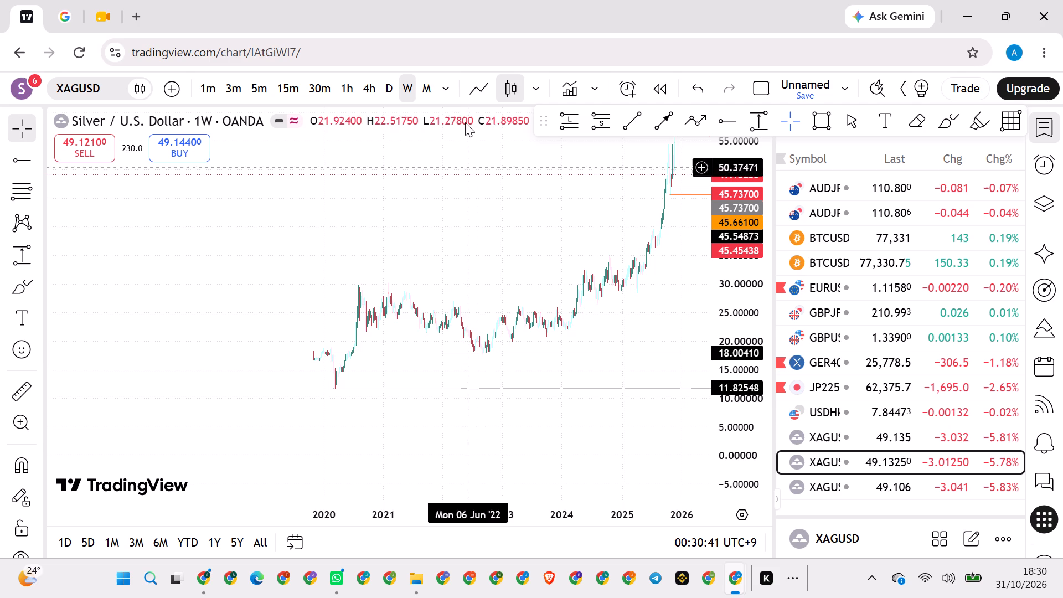
Switch silver to the monthly timeframe and examine the long-term history around the 2011 peak and the 2020 low.
click(430, 89)
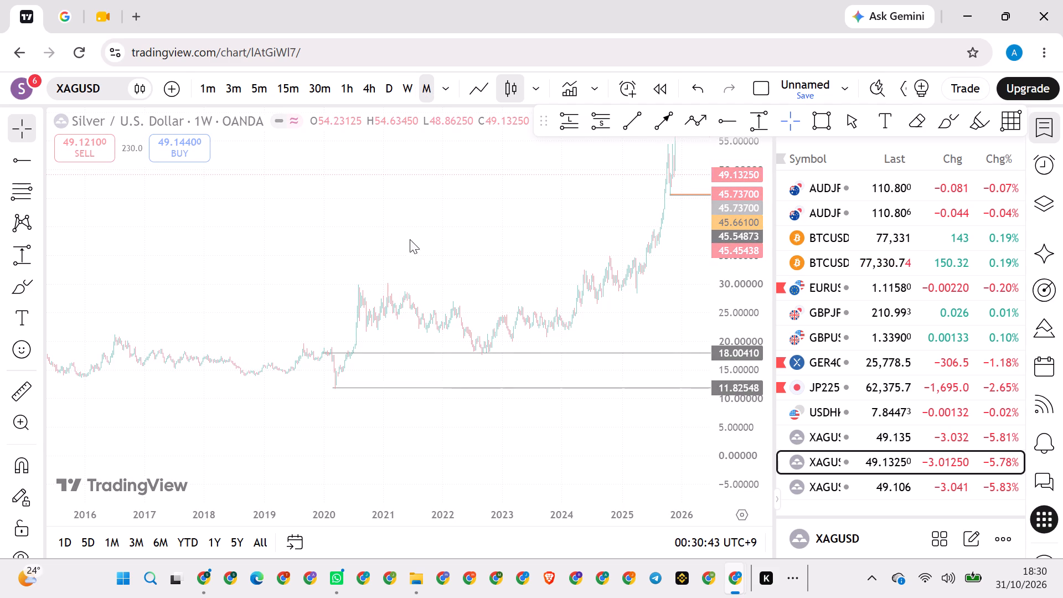
scroll(499, 264, up, 20)
scroll(499, 264, up, 12)
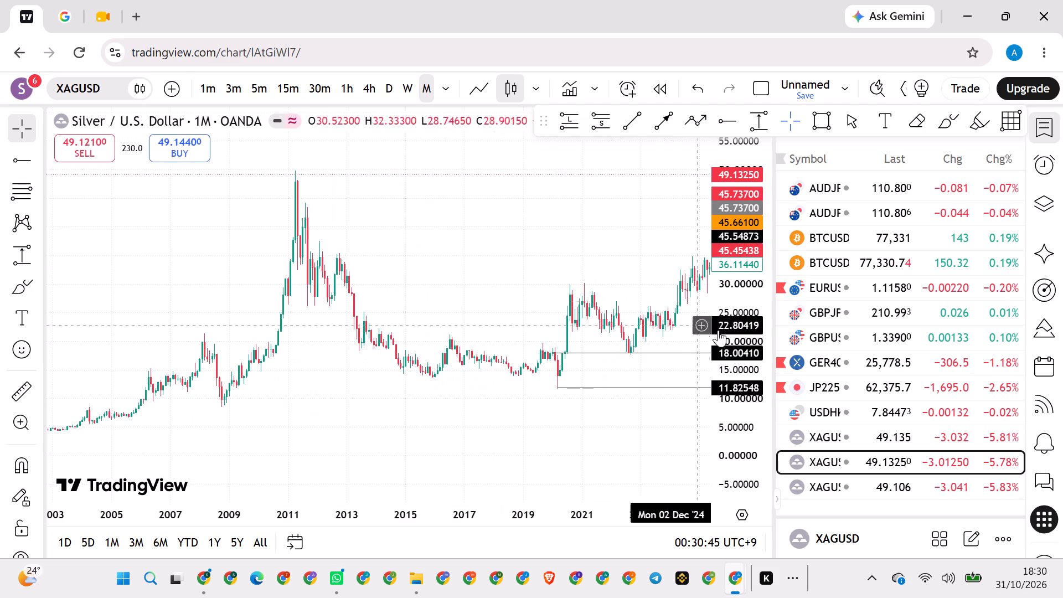
scroll(757, 309, up, 12)
scroll(422, 233, up, 3)
scroll(421, 230, down, 9)
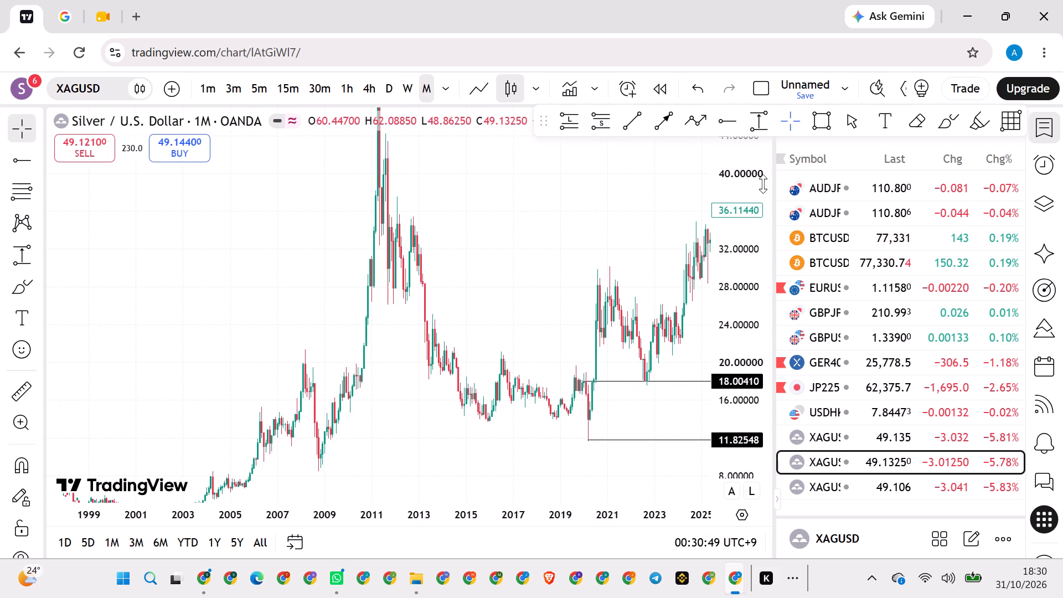
drag(745, 207, 718, 370)
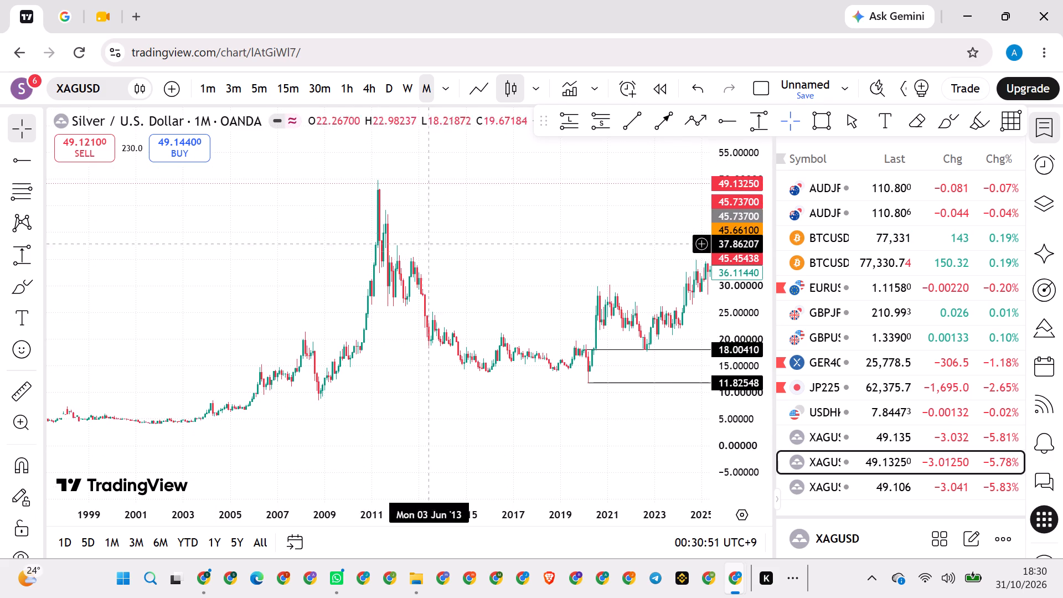
scroll(518, 256, down, 2)
drag(563, 263, 455, 276)
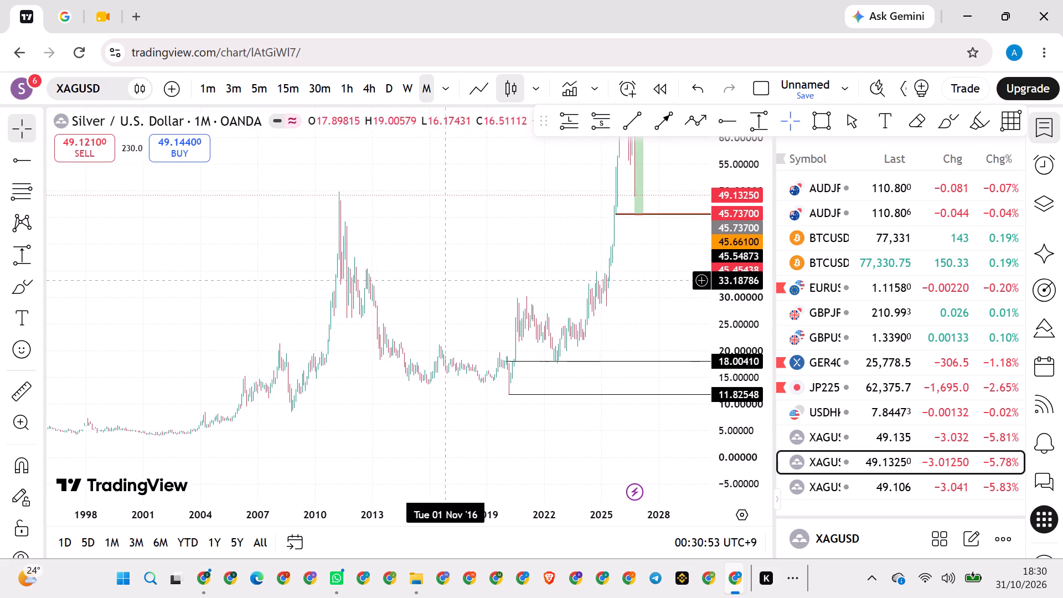
Examine the monthly silver candles from the 2020 low through the 2025 rally to the October 2025 support rays.
scroll(274, 362, up, 4)
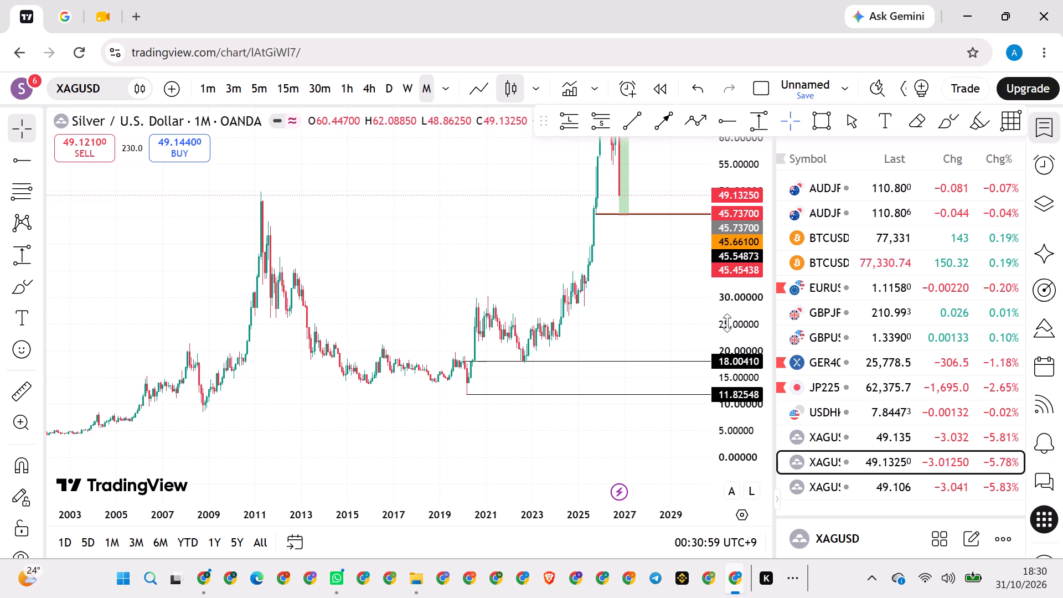
scroll(727, 323, up, 13)
scroll(577, 265, up, 5)
scroll(571, 265, down, 10)
scroll(567, 265, up, 20)
scroll(567, 265, up, 20)
scroll(567, 265, up, 20)
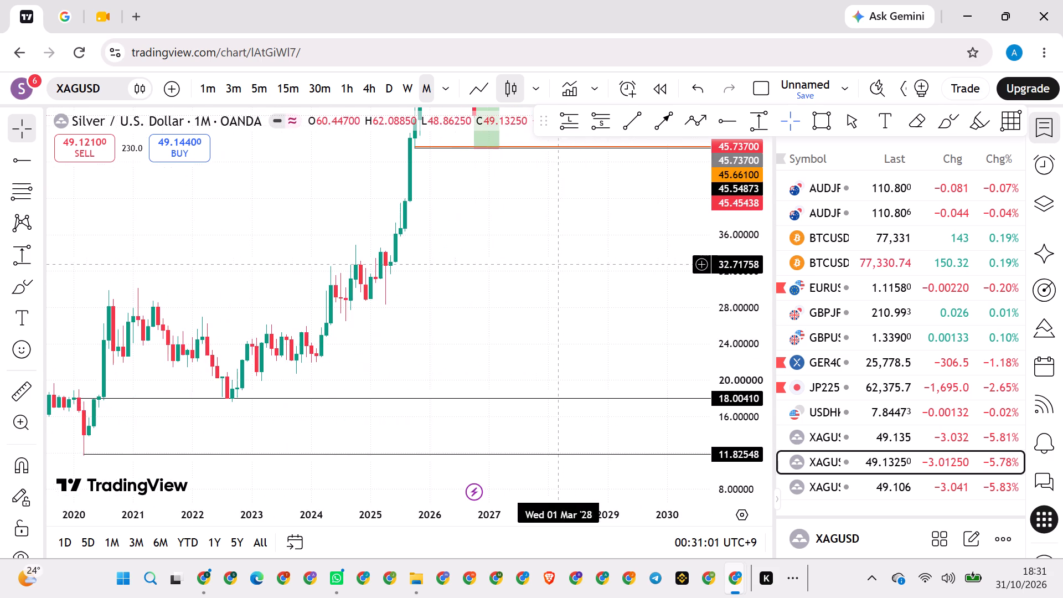
drag(541, 213, 563, 364)
scroll(561, 362, up, 1)
drag(732, 367, 729, 384)
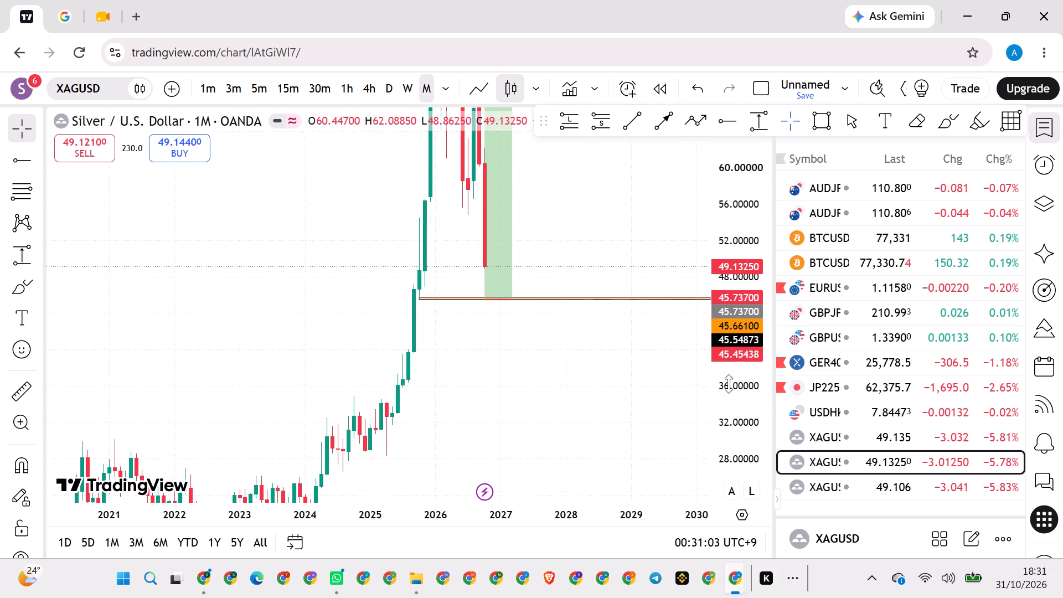
drag(729, 384, 706, 440)
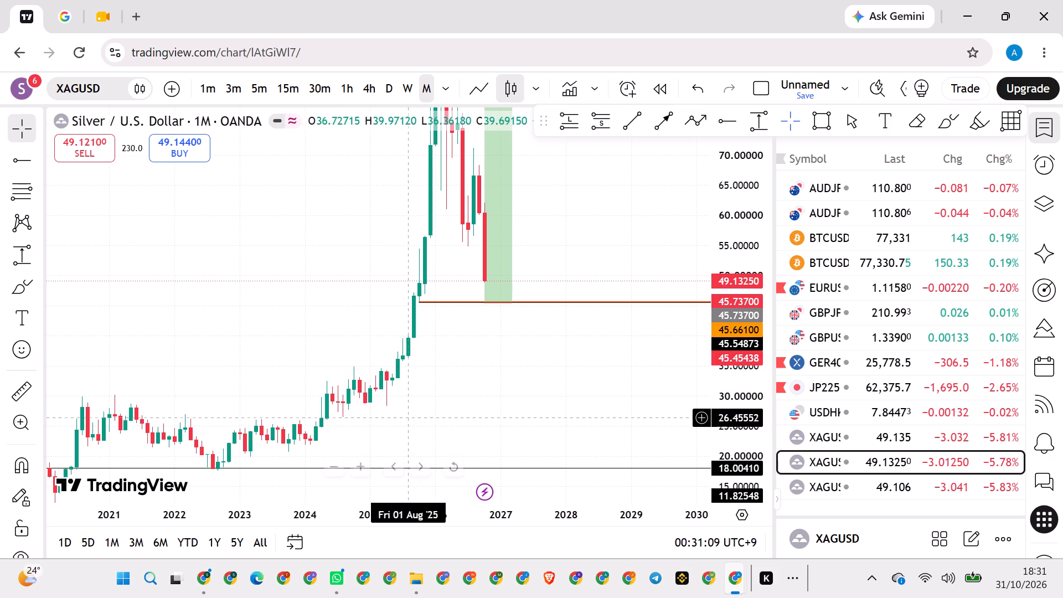
Examine the monthly 2026 peak and decline against the full long position and the support rays below it.
scroll(515, 396, down, 7)
drag(589, 403, 590, 354)
drag(582, 343, 564, 394)
scroll(560, 395, up, 2)
drag(566, 399, 555, 455)
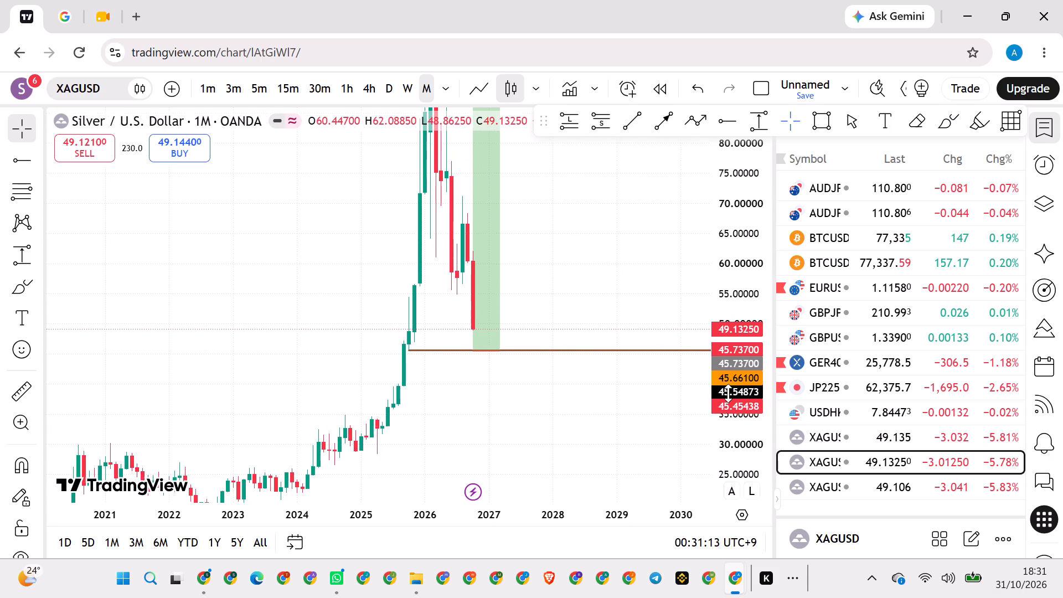
drag(746, 200, 694, 342)
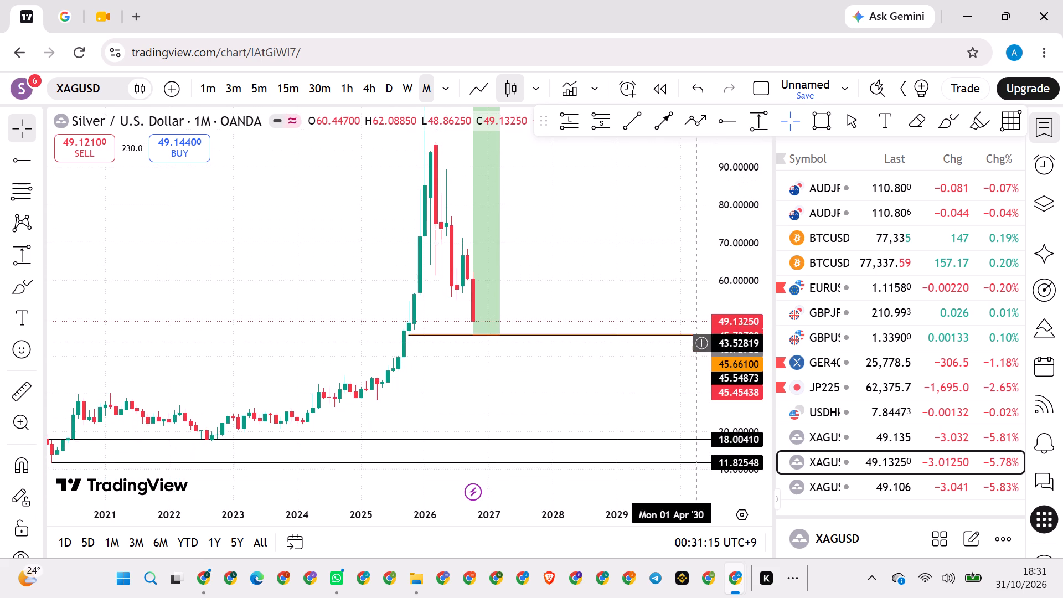
drag(616, 210, 608, 275)
scroll(600, 277, up, 2)
drag(556, 297, 611, 292)
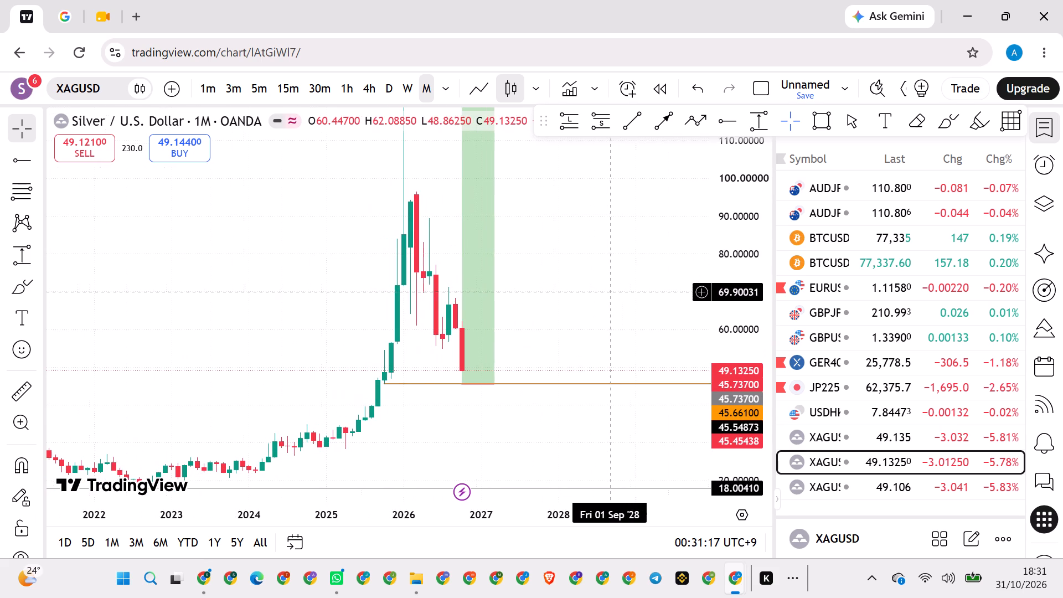
scroll(622, 286, down, 13)
drag(729, 195, 709, 291)
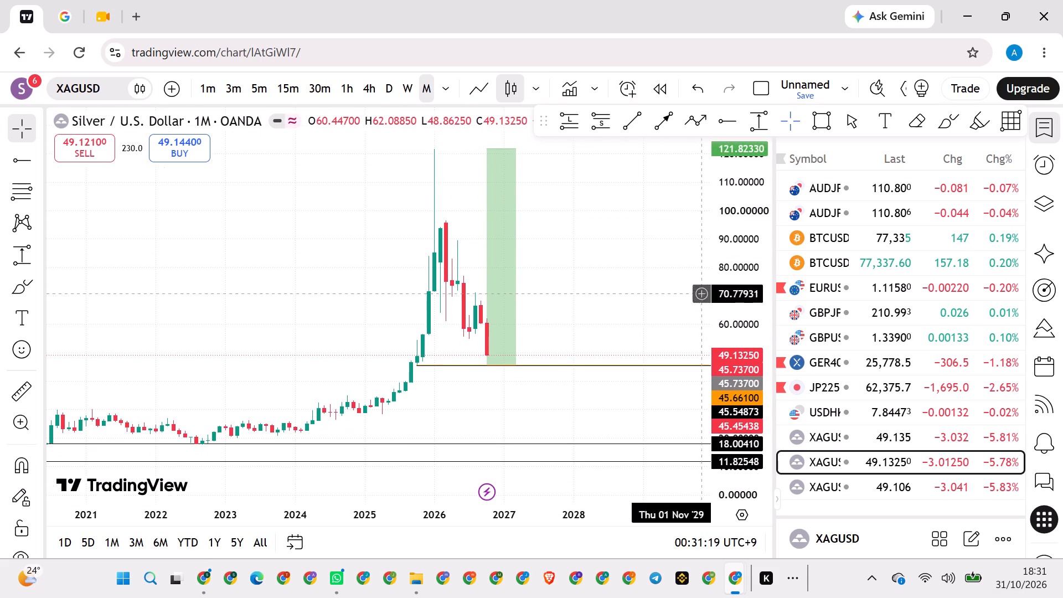
scroll(650, 286, up, 1)
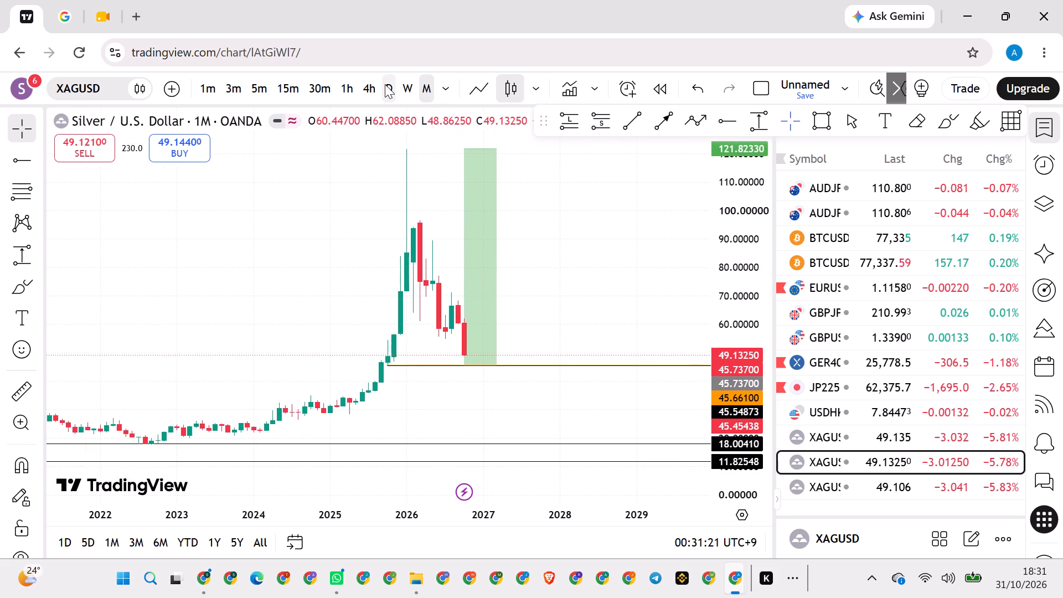
Return silver to the daily timeframe and examine the 2026 peaks and decline towards the long position's entry.
click(384, 84)
scroll(414, 339, down, 16)
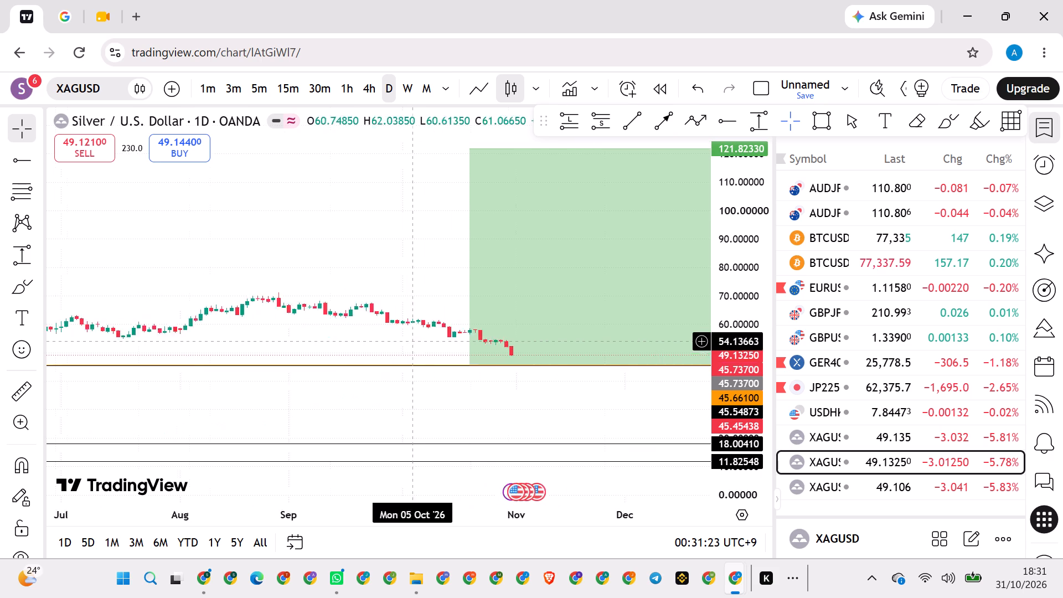
scroll(414, 343, down, 20)
scroll(414, 343, down, 20)
scroll(414, 343, down, 20)
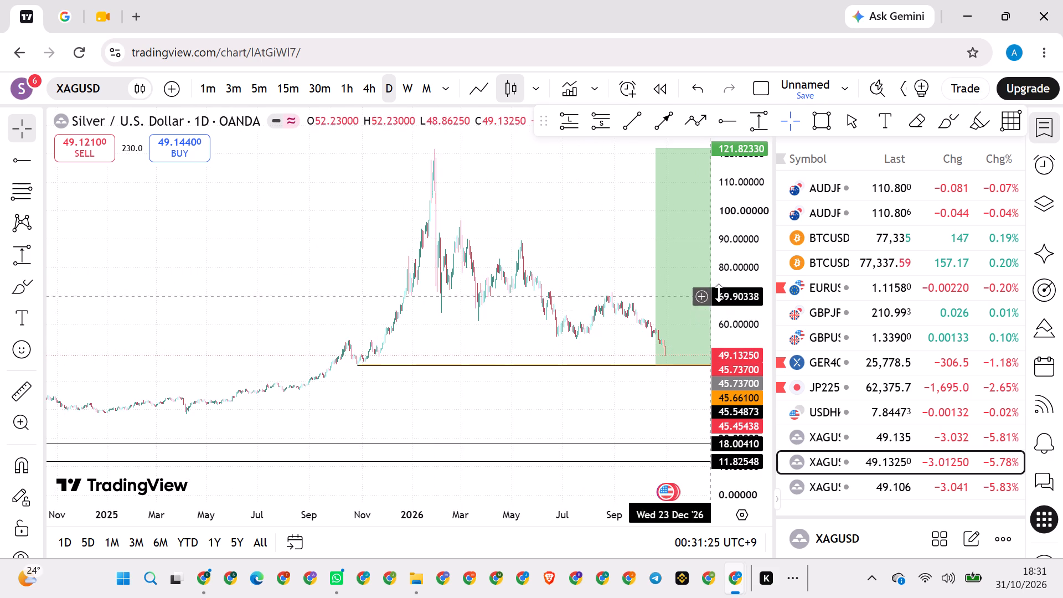
scroll(739, 286, up, 11)
scroll(744, 290, down, 6)
scroll(744, 290, up, 20)
scroll(744, 290, up, 5)
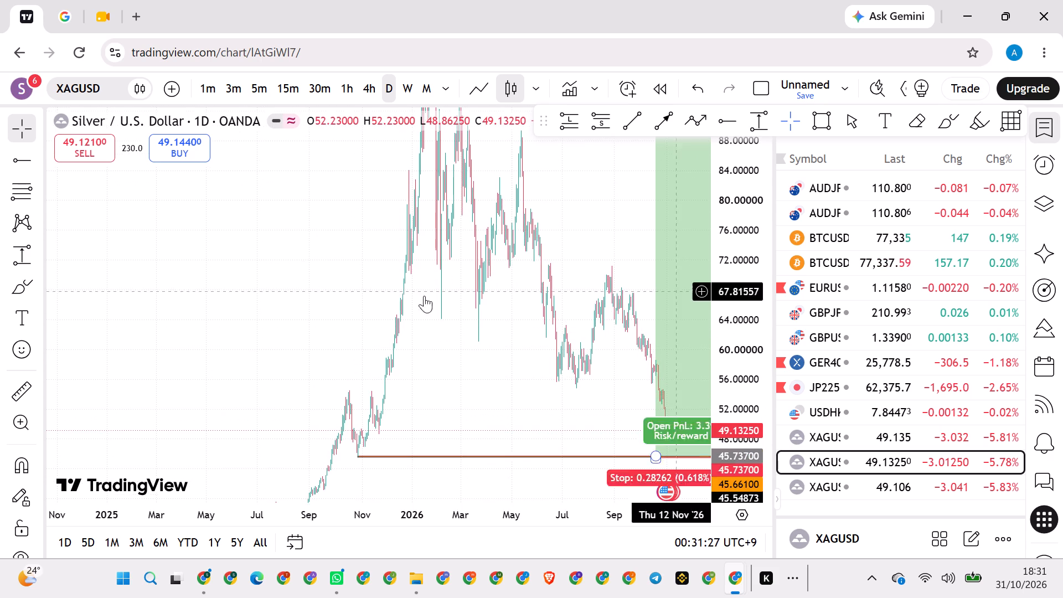
Examine the daily candles around the October 2025 low that anchors the support rays.
drag(225, 331, 365, 237)
scroll(368, 235, up, 5)
drag(259, 264, 466, 208)
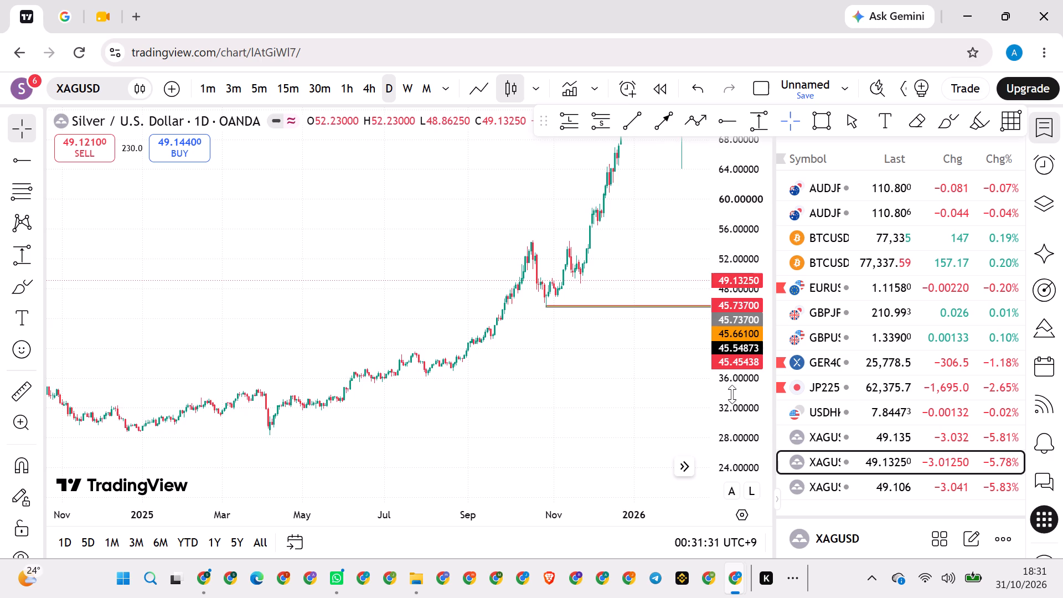
scroll(735, 392, up, 17)
scroll(483, 346, up, 7)
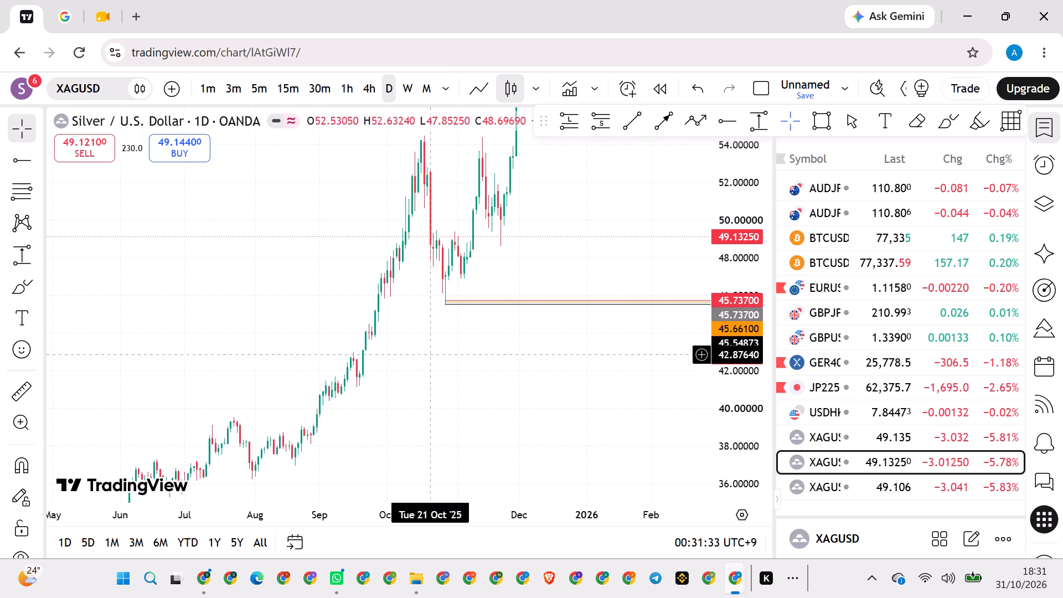
drag(417, 367, 527, 383)
scroll(500, 363, up, 20)
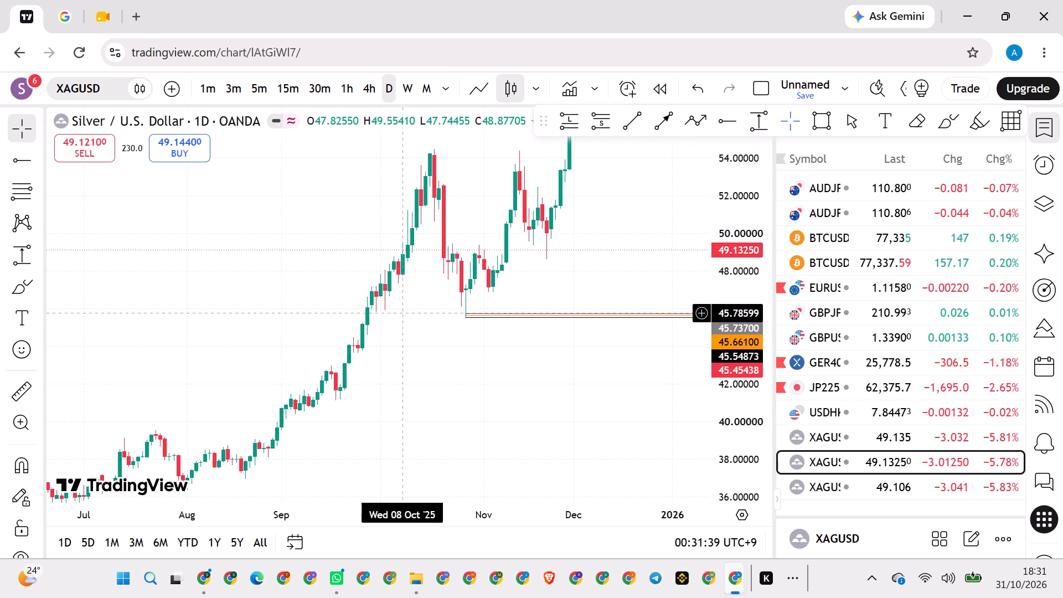
scroll(438, 344, down, 1)
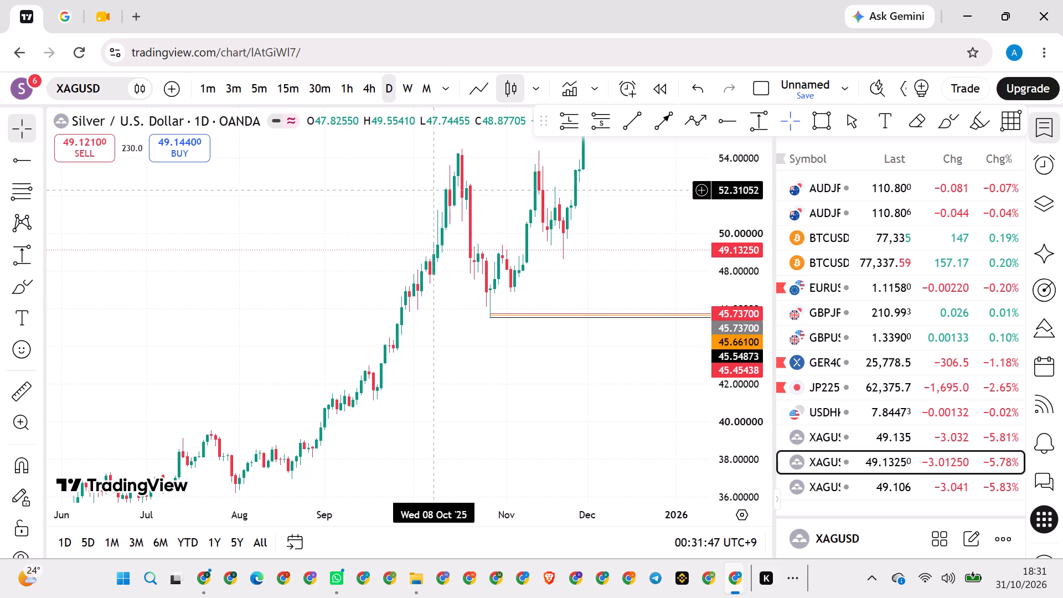
drag(730, 211, 693, 372)
scroll(543, 380, down, 3)
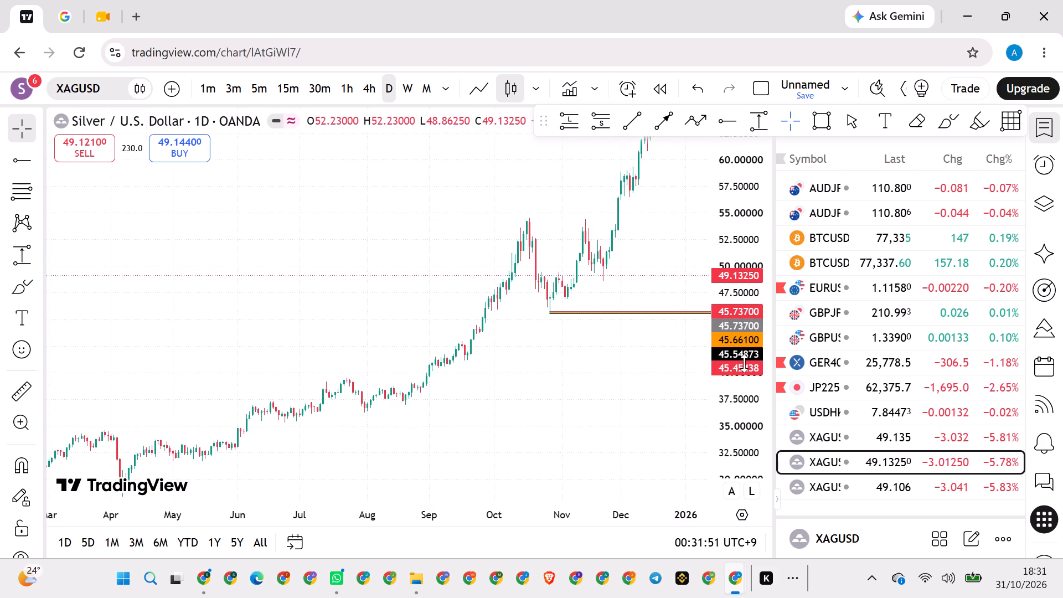
Examine the daily July to October 2025 rally and its price structure below the support rays.
scroll(744, 363, up, 16)
drag(536, 375, 595, 348)
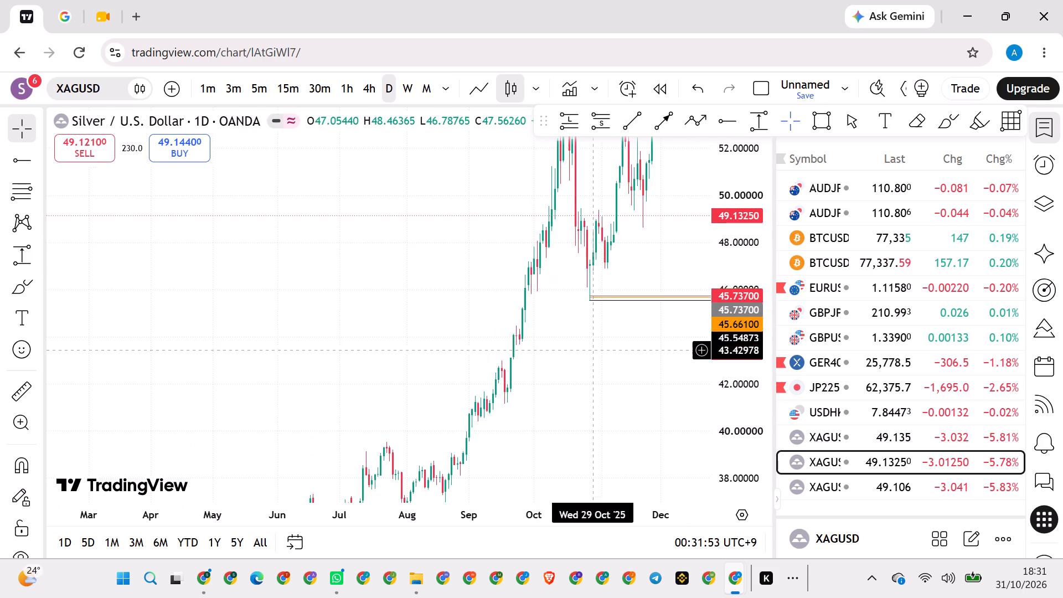
scroll(584, 364, up, 3)
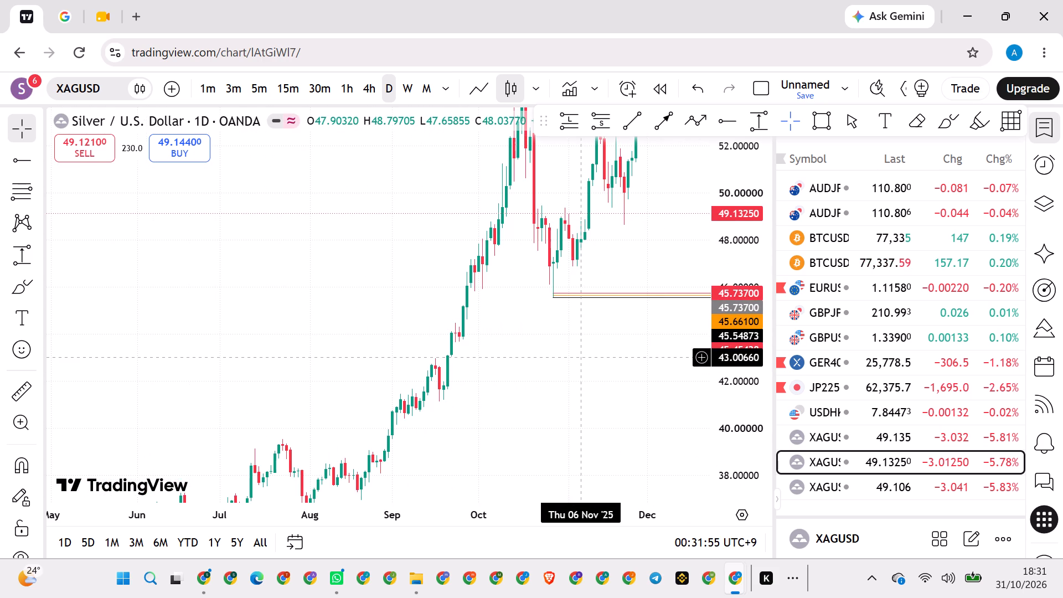
scroll(582, 358, up, 3)
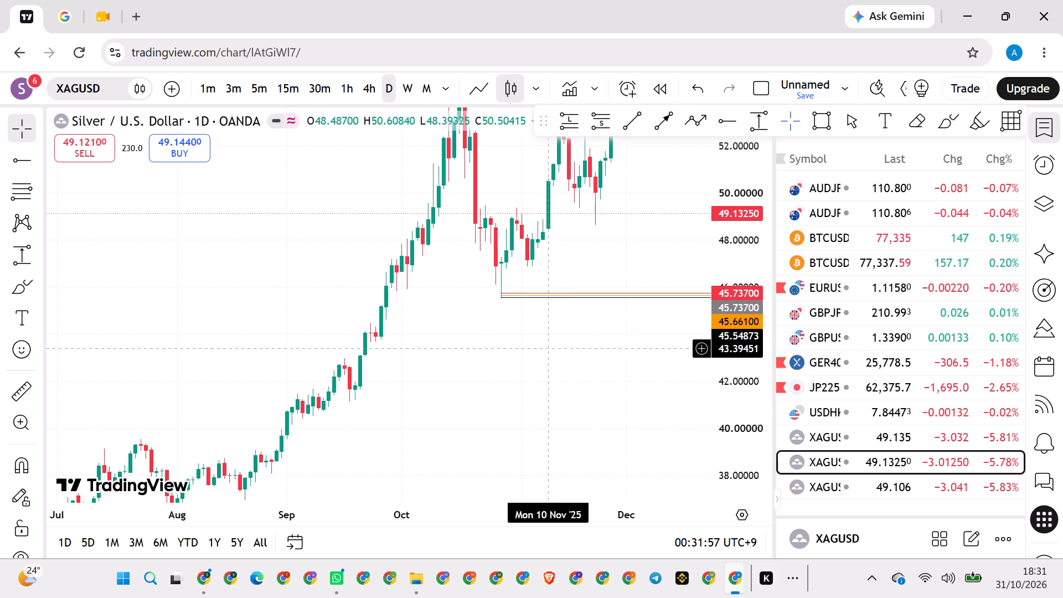
scroll(550, 348, down, 1)
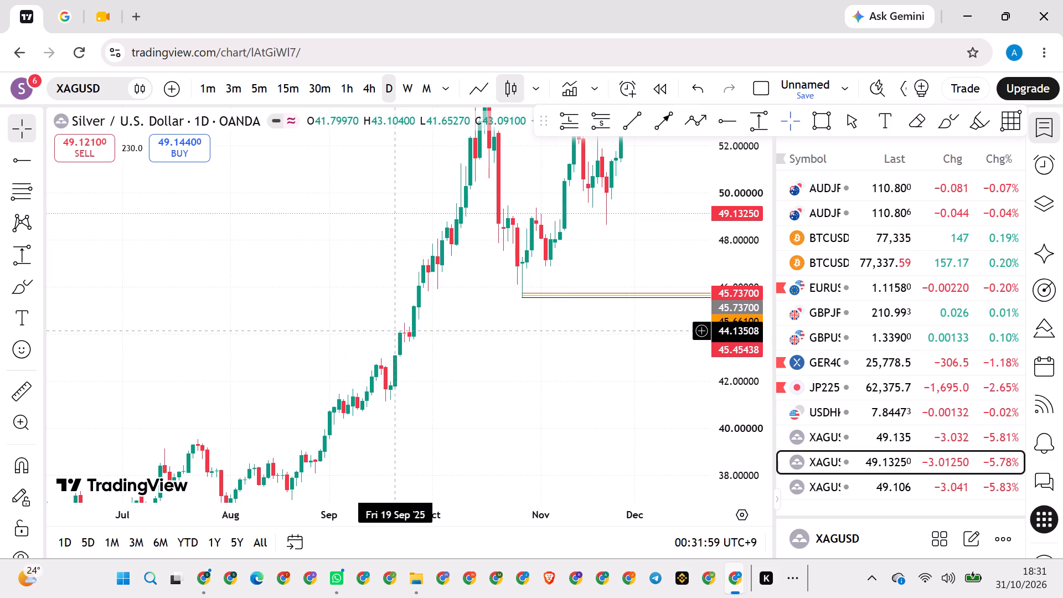
drag(453, 391, 484, 387)
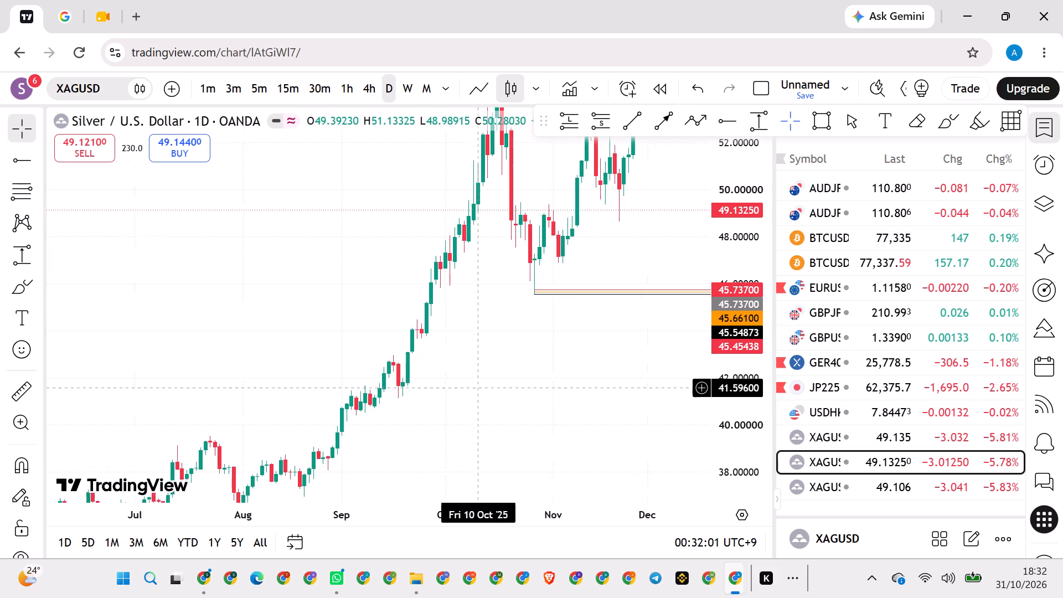
drag(484, 387, 536, 353)
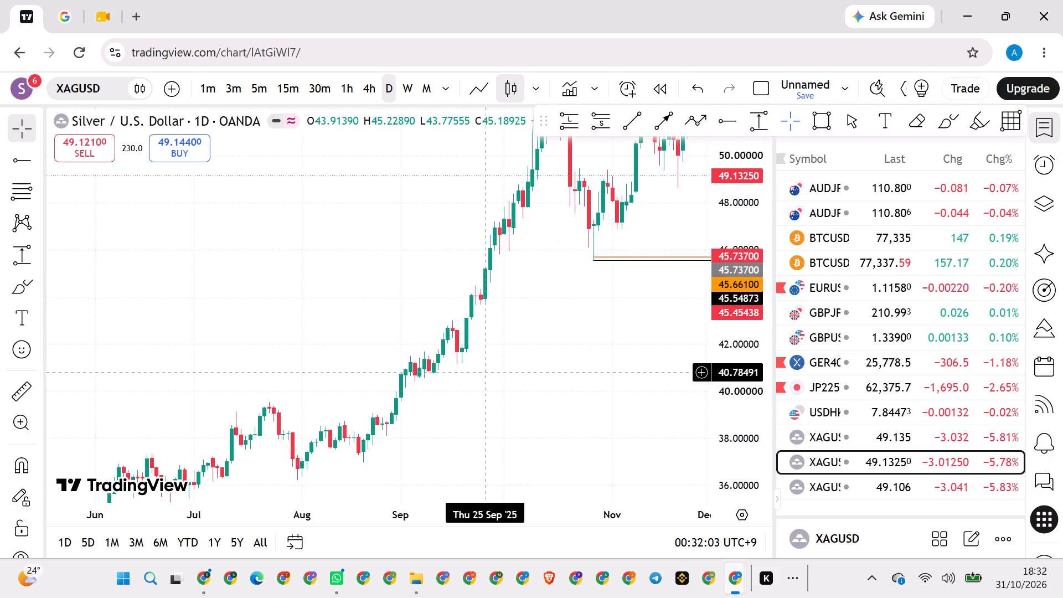
drag(519, 389, 569, 372)
scroll(565, 370, up, 3)
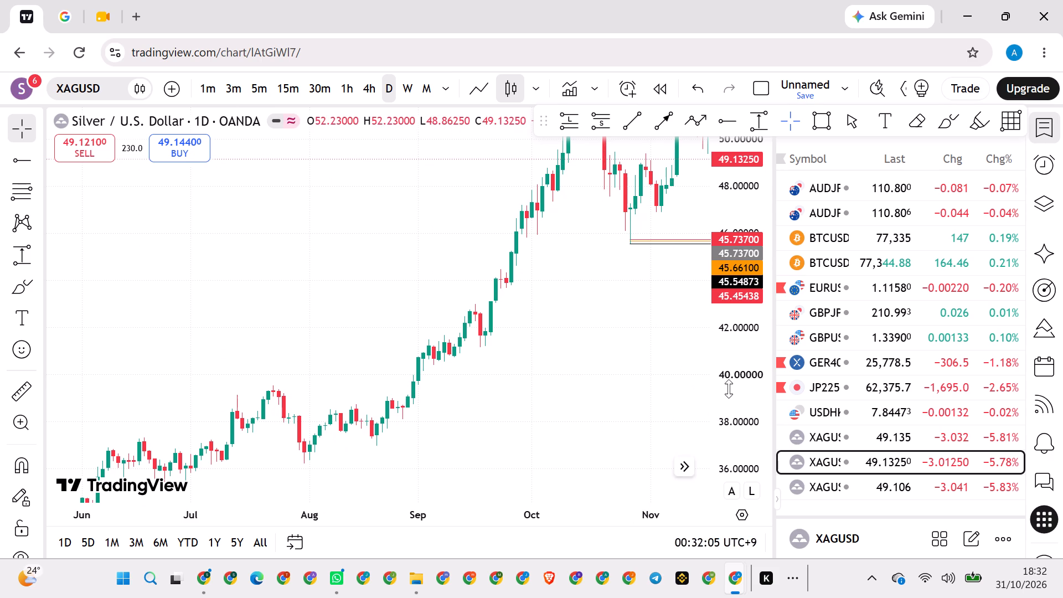
scroll(735, 386, up, 6)
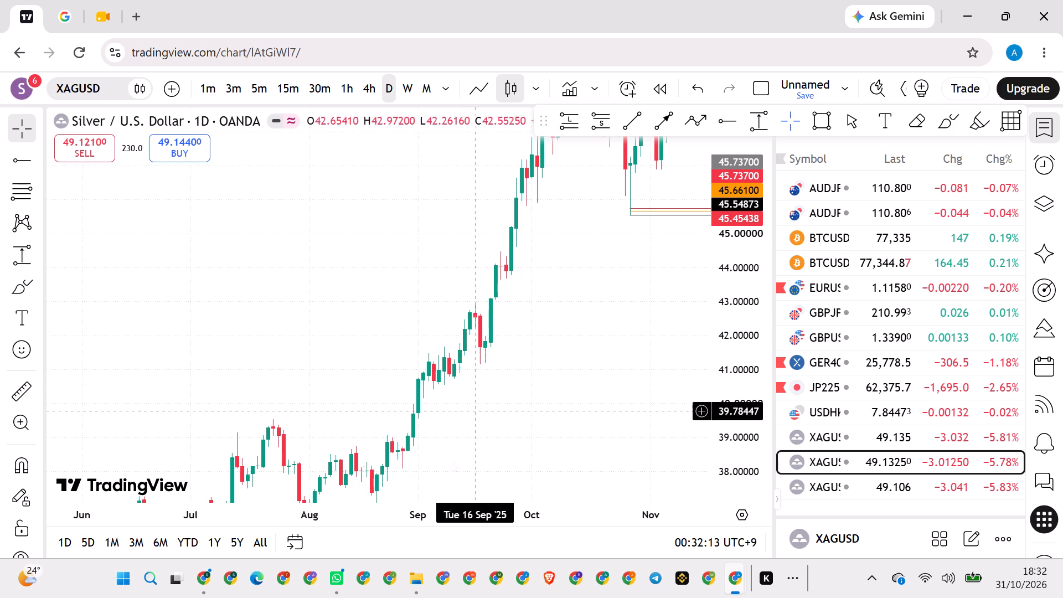
Examine the daily 2024 to September 2025 price structure below the October 2025 low's support rays.
drag(490, 424, 586, 344)
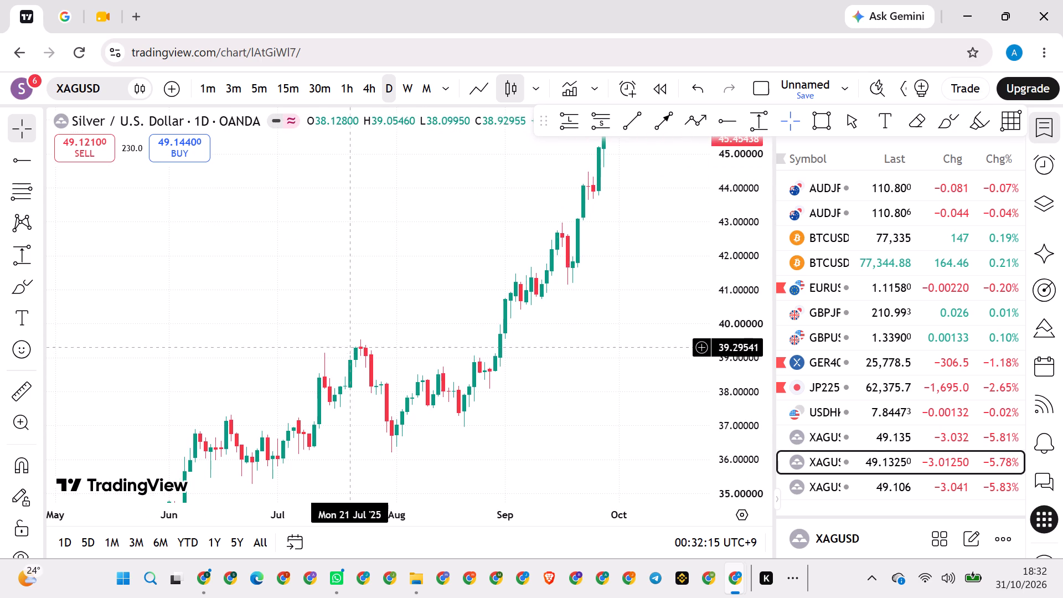
scroll(572, 391, down, 20)
scroll(572, 391, down, 20)
scroll(572, 391, down, 16)
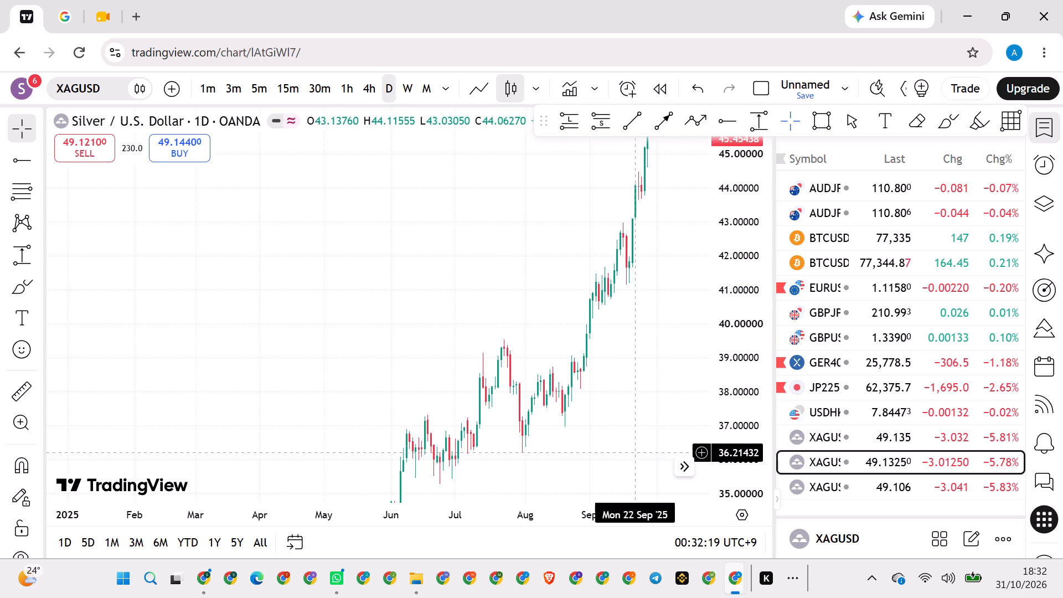
drag(643, 452, 690, 356)
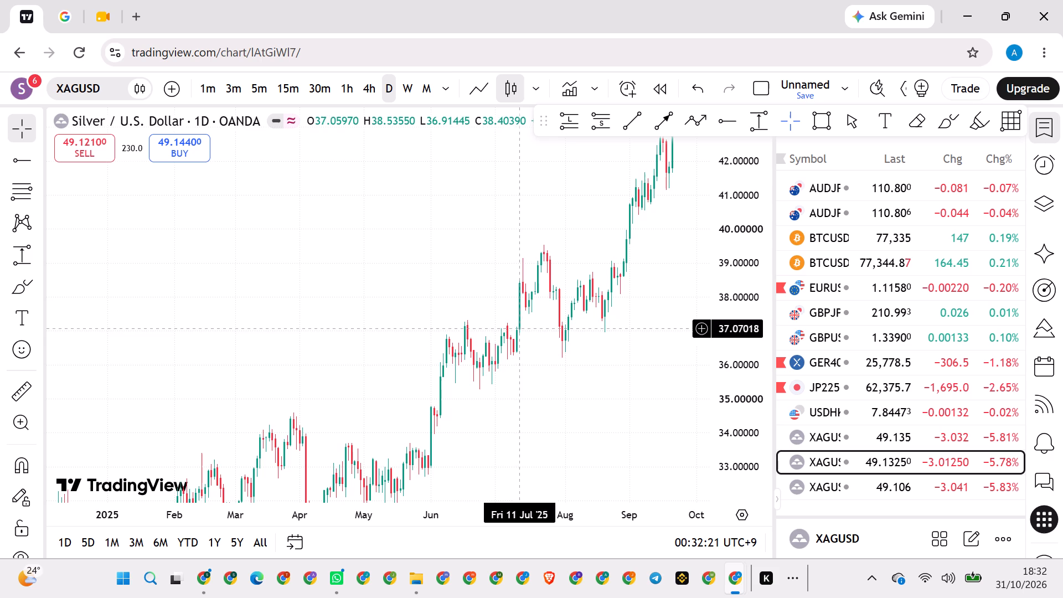
drag(543, 436, 627, 348)
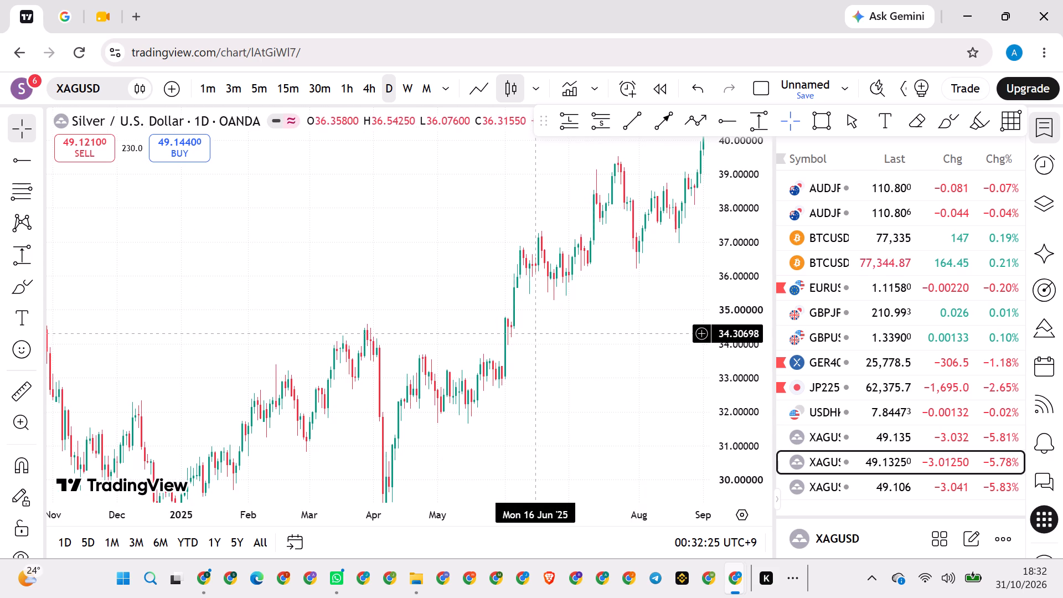
drag(584, 438, 659, 385)
scroll(637, 385, down, 20)
scroll(637, 385, down, 20)
scroll(637, 385, down, 13)
drag(570, 238, 546, 243)
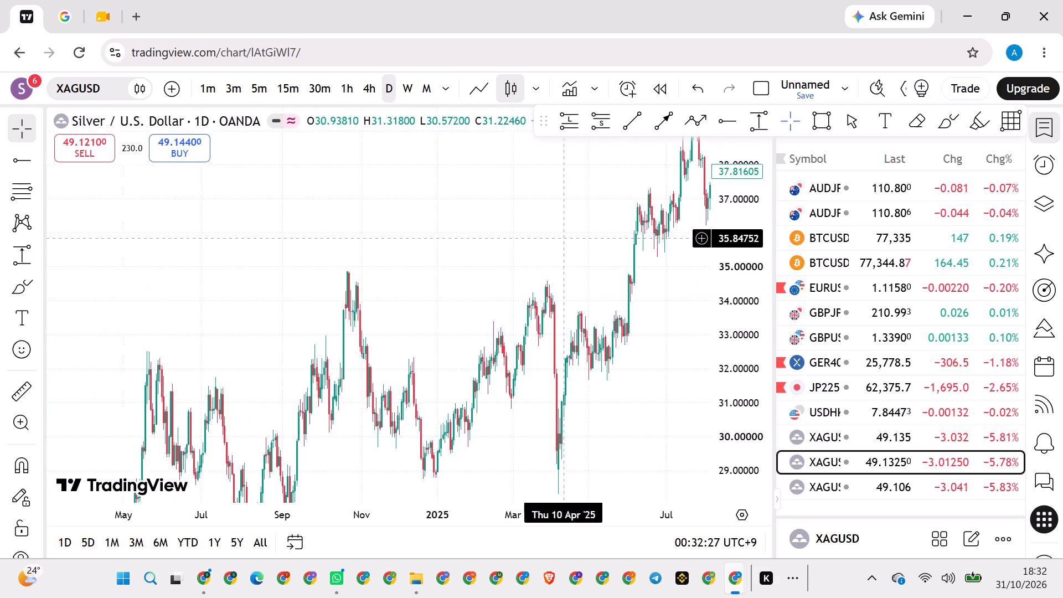
drag(546, 243, 350, 407)
scroll(513, 329, up, 17)
drag(597, 243, 474, 424)
scroll(476, 380, up, 11)
drag(461, 355, 610, 399)
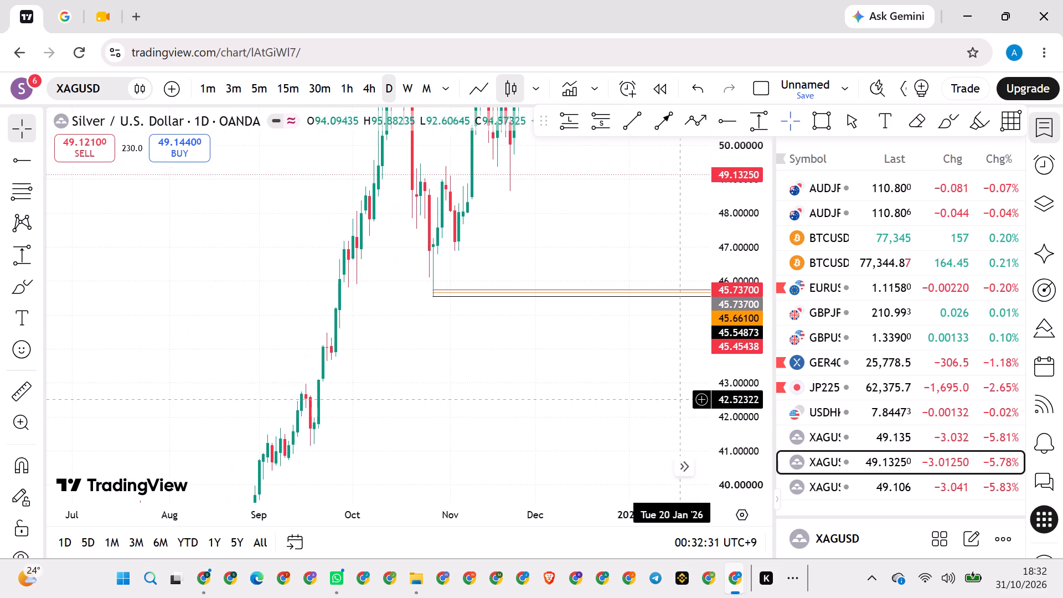
Place a horizontal ray at the 23 September 2025 daily low, about 43.65, and colour it black.
scroll(740, 373, up, 6)
drag(340, 349, 639, 341)
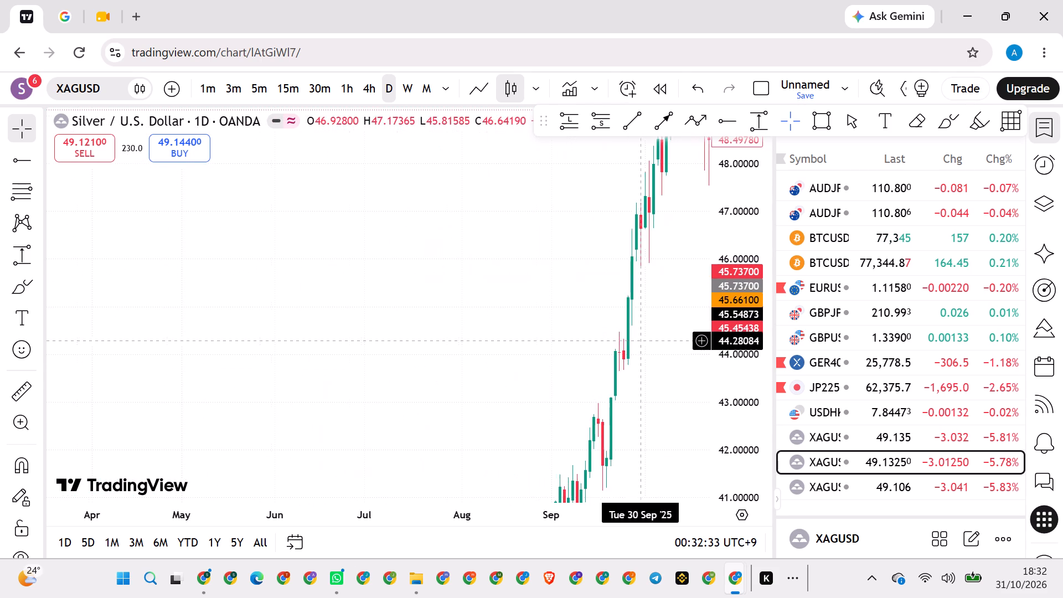
scroll(491, 360, up, 20)
scroll(491, 360, up, 15)
scroll(491, 360, down, 20)
scroll(491, 360, down, 20)
scroll(491, 360, down, 20)
scroll(491, 360, up, 14)
scroll(491, 360, down, 20)
scroll(491, 360, down, 17)
scroll(491, 360, up, 17)
scroll(737, 379, up, 20)
scroll(737, 379, up, 5)
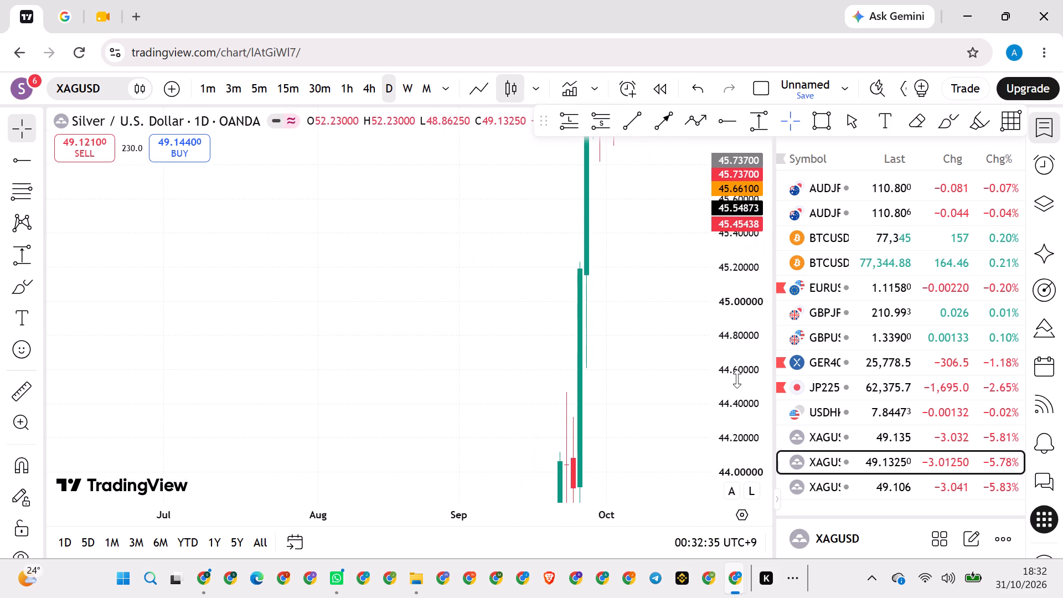
scroll(434, 355, up, 5)
drag(603, 420, 646, 248)
scroll(646, 248, up, 6)
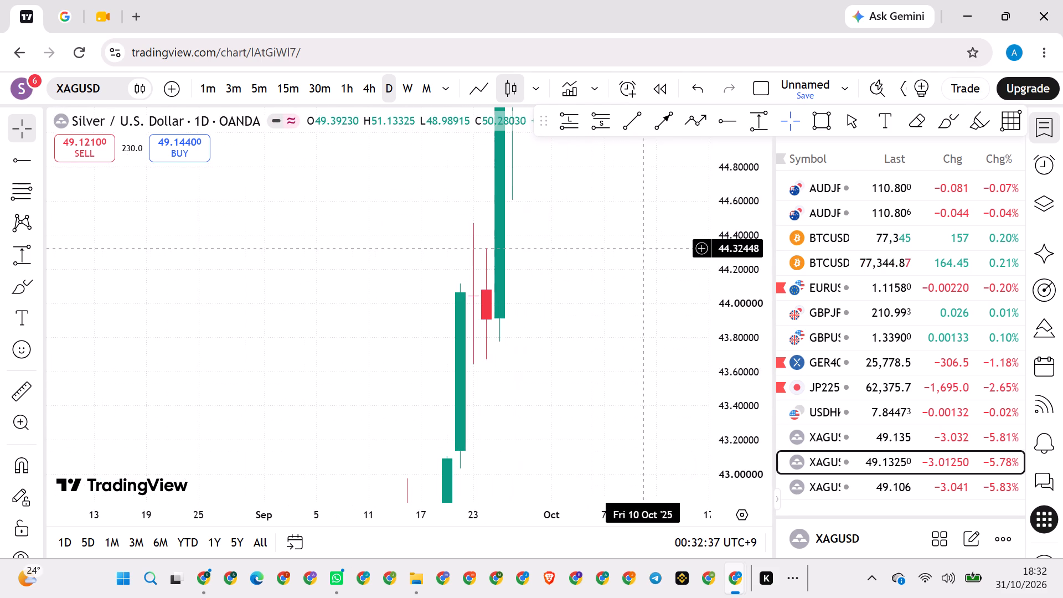
click(719, 122)
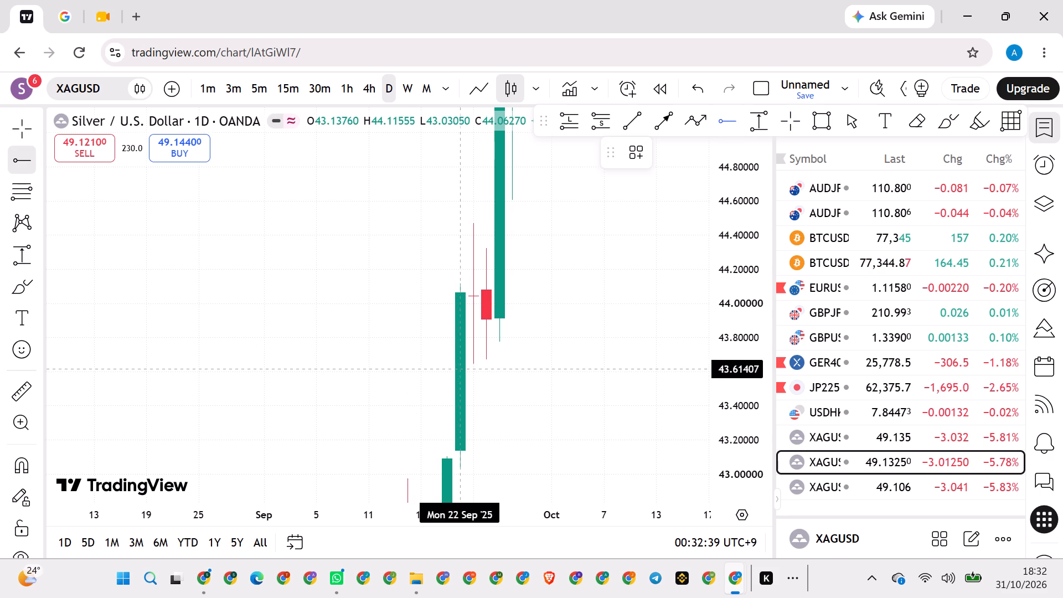
click(472, 363)
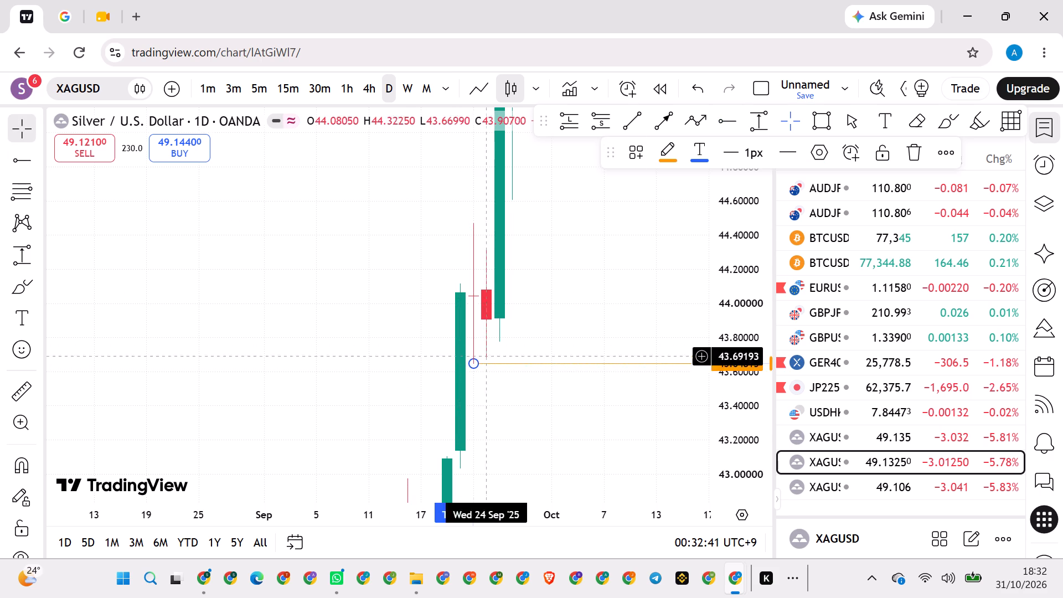
click(666, 155)
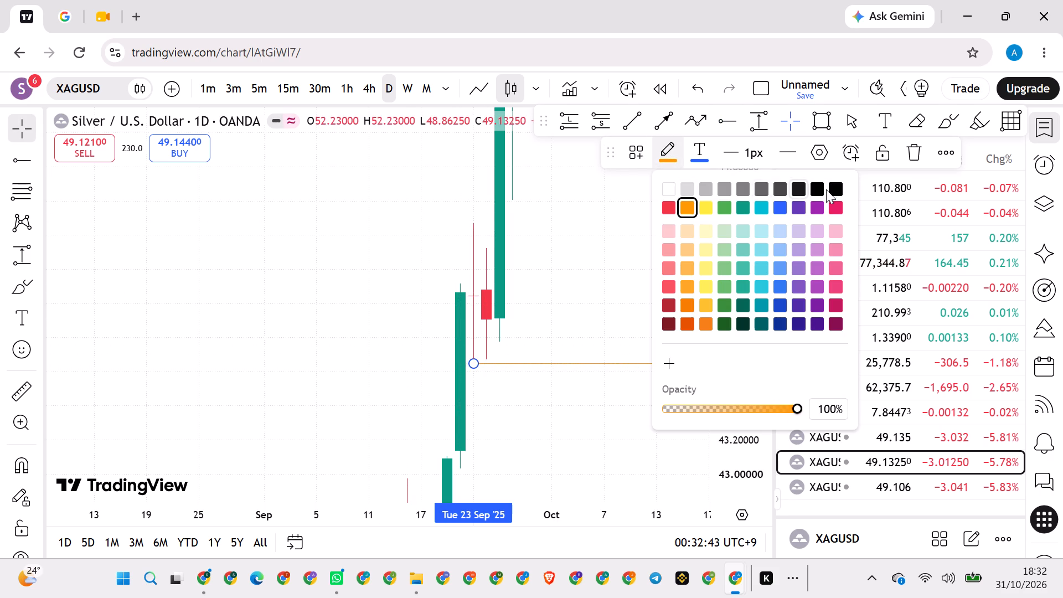
click(835, 187)
click(224, 341)
scroll(245, 338, up, 6)
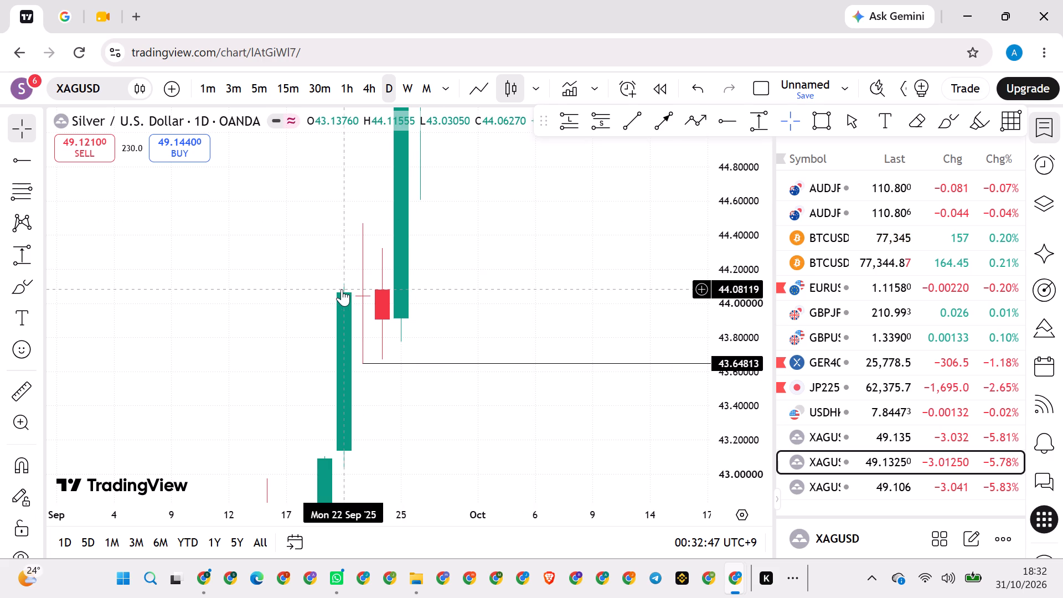
Add a second horizontal ray at the 22 September 2025 daily candle's close, about 44.06.
click(723, 117)
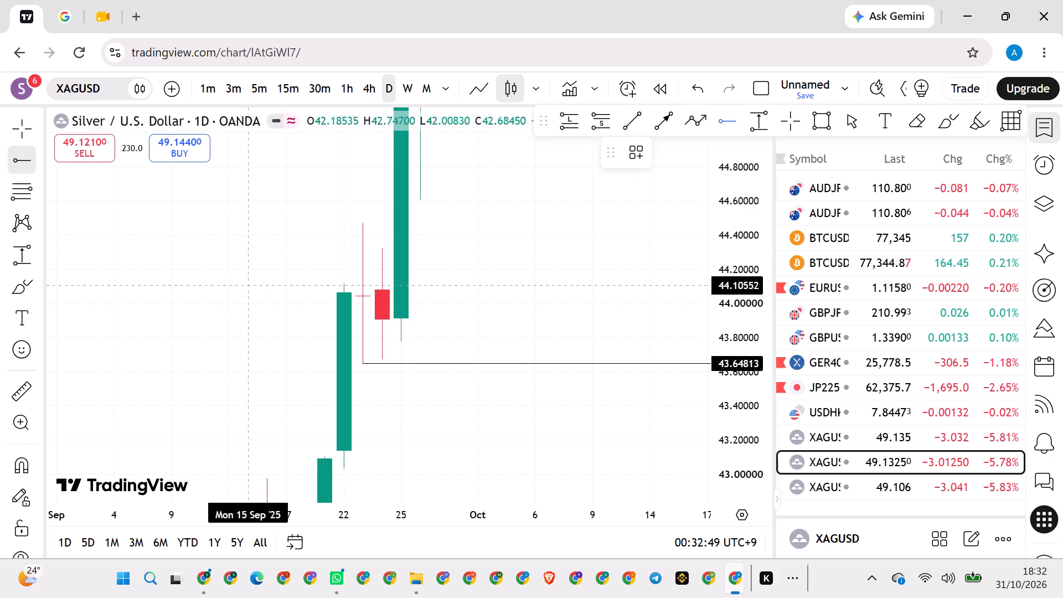
click(342, 292)
click(503, 225)
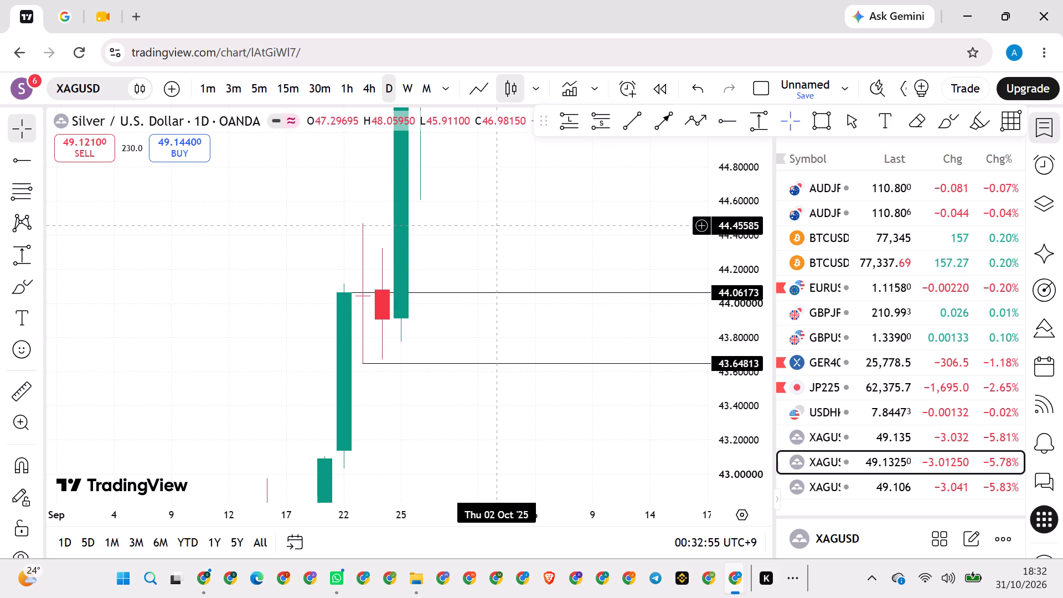
Examine the daily September 2025 rays against the October 2025 low's support rays and the surrounding rally.
drag(752, 187, 680, 538)
scroll(519, 447, down, 18)
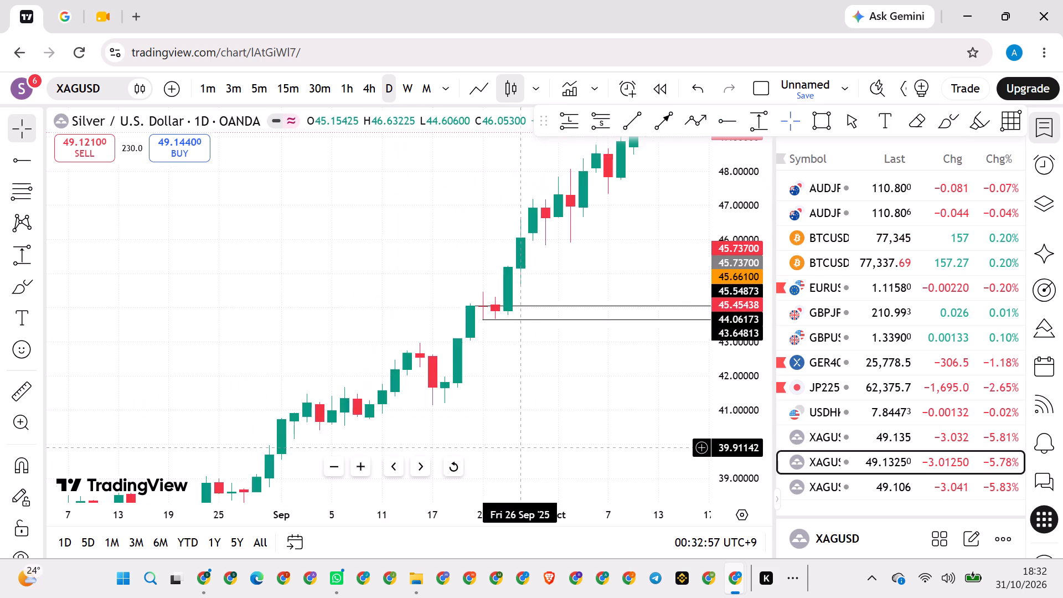
scroll(519, 448, up, 20)
scroll(519, 448, up, 20)
scroll(519, 448, up, 1)
scroll(519, 448, down, 18)
drag(431, 313, 274, 291)
drag(616, 339, 571, 344)
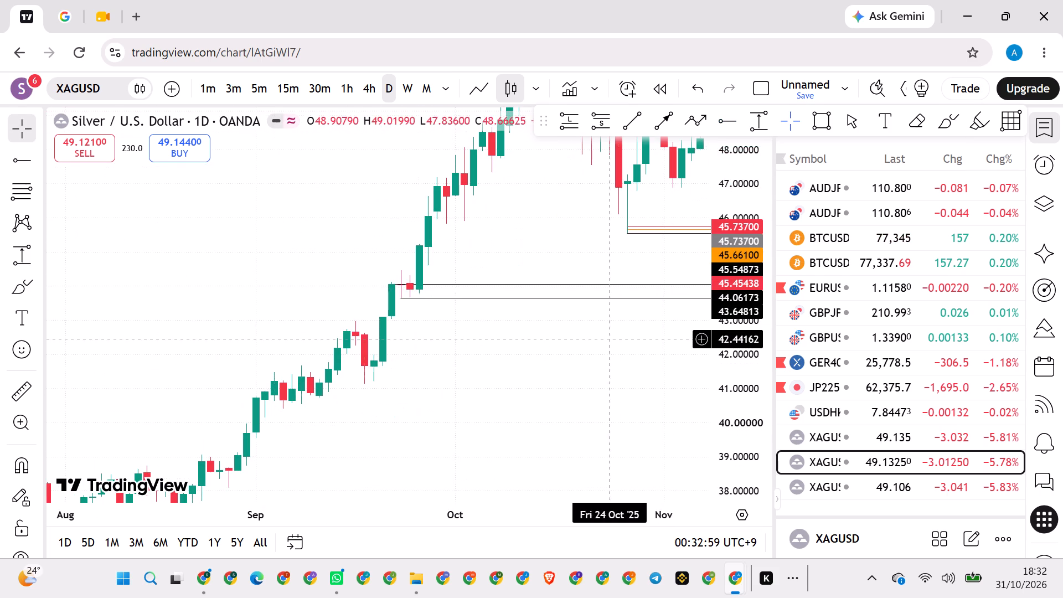
drag(571, 344, 477, 347)
scroll(453, 357, down, 20)
scroll(453, 357, down, 20)
scroll(453, 357, down, 17)
drag(643, 372, 485, 379)
scroll(483, 379, down, 8)
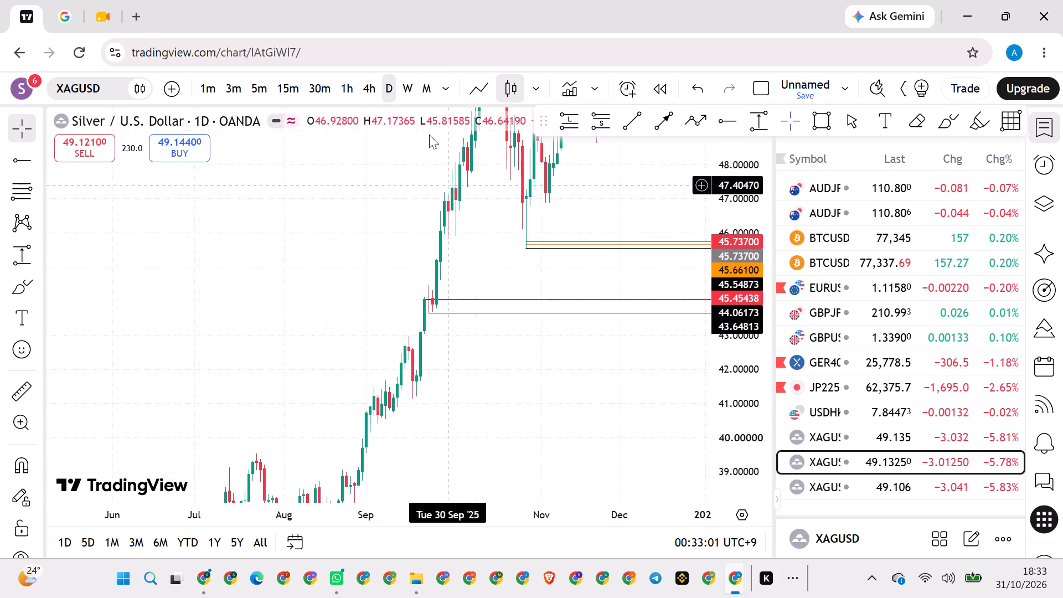
Change silver to the weekly timeframe and examine the 2025 rally and 2026 decline around both sets of support rays.
click(407, 90)
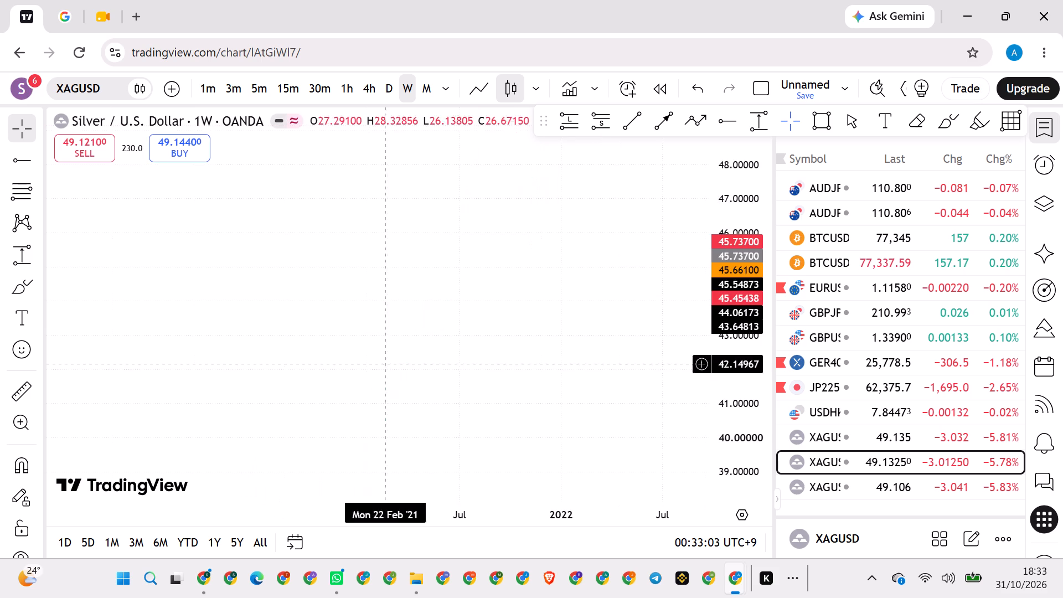
click(679, 468)
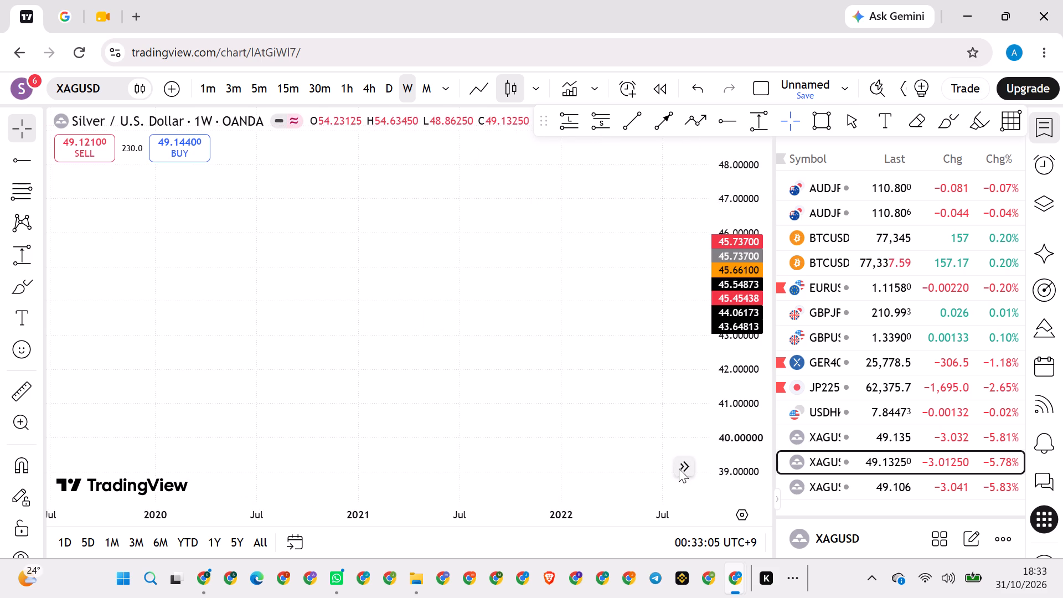
scroll(540, 395, up, 5)
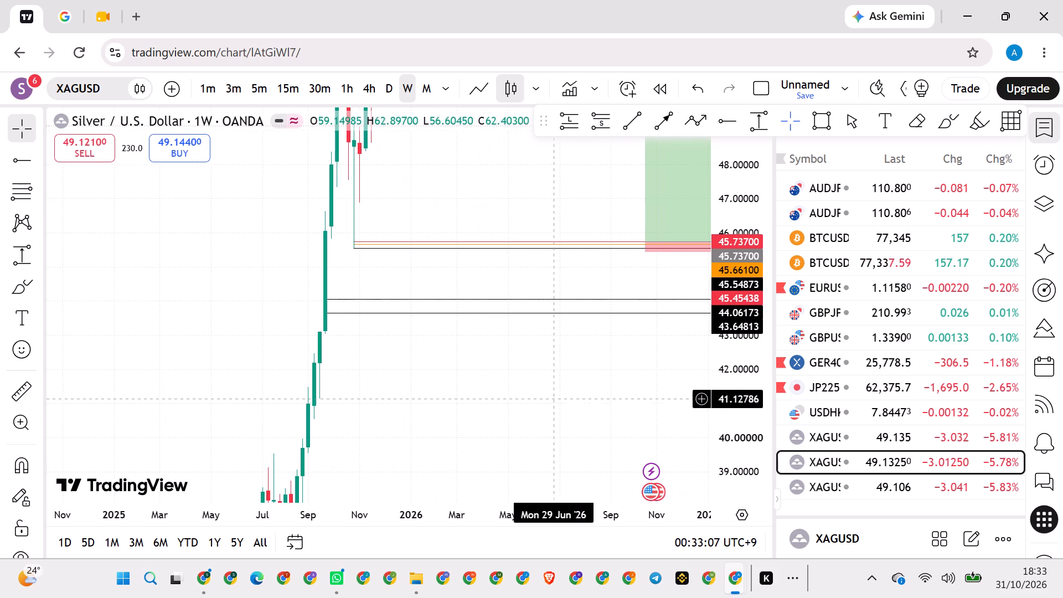
drag(742, 365, 654, 475)
drag(396, 442, 483, 385)
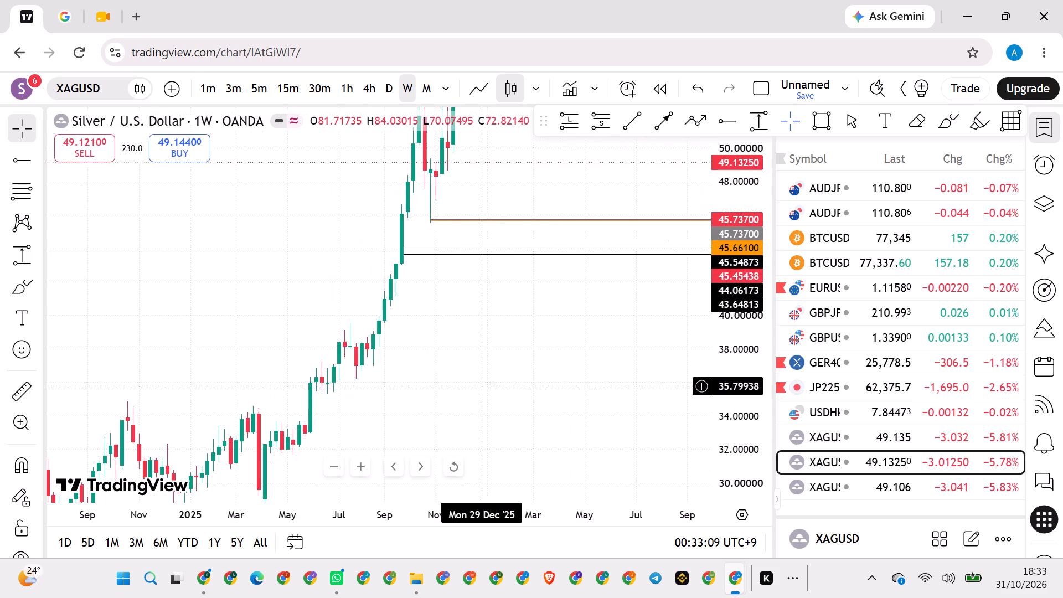
scroll(483, 385, down, 1)
drag(494, 366, 526, 347)
scroll(522, 320, down, 20)
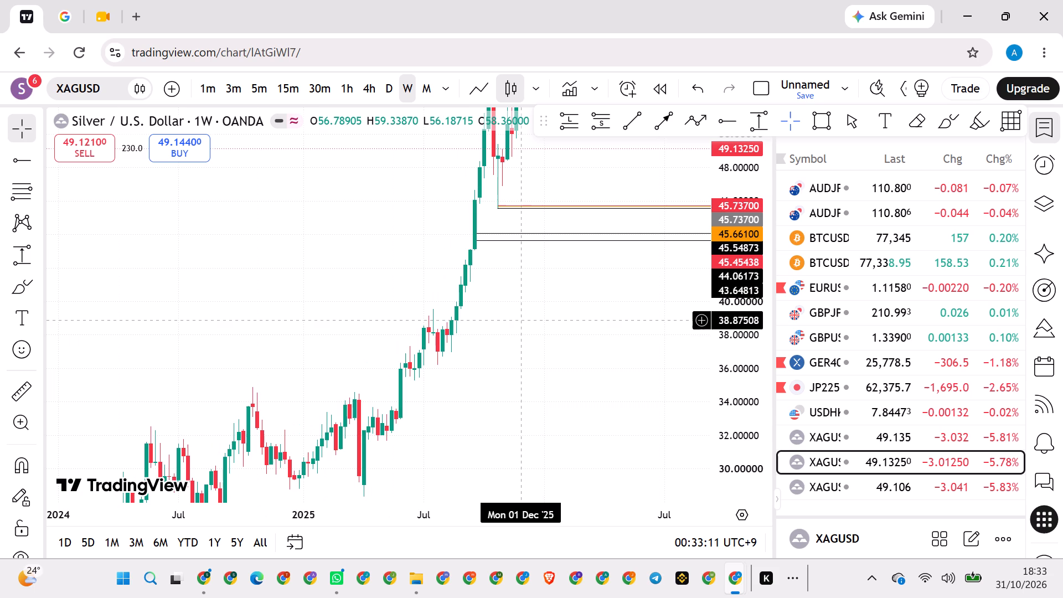
scroll(522, 320, up, 8)
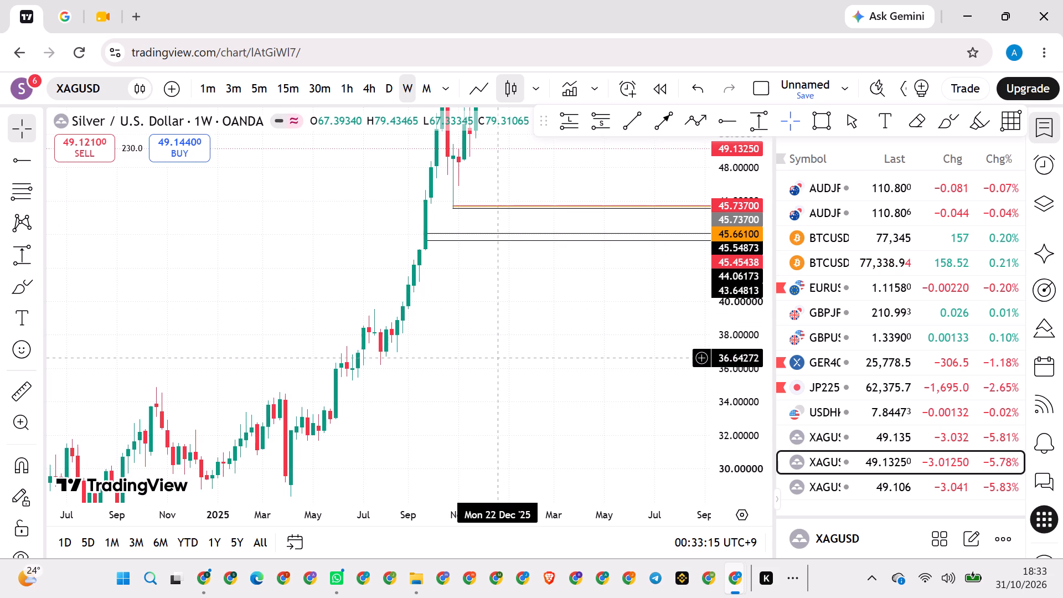
scroll(481, 296, up, 1)
drag(523, 304, 498, 322)
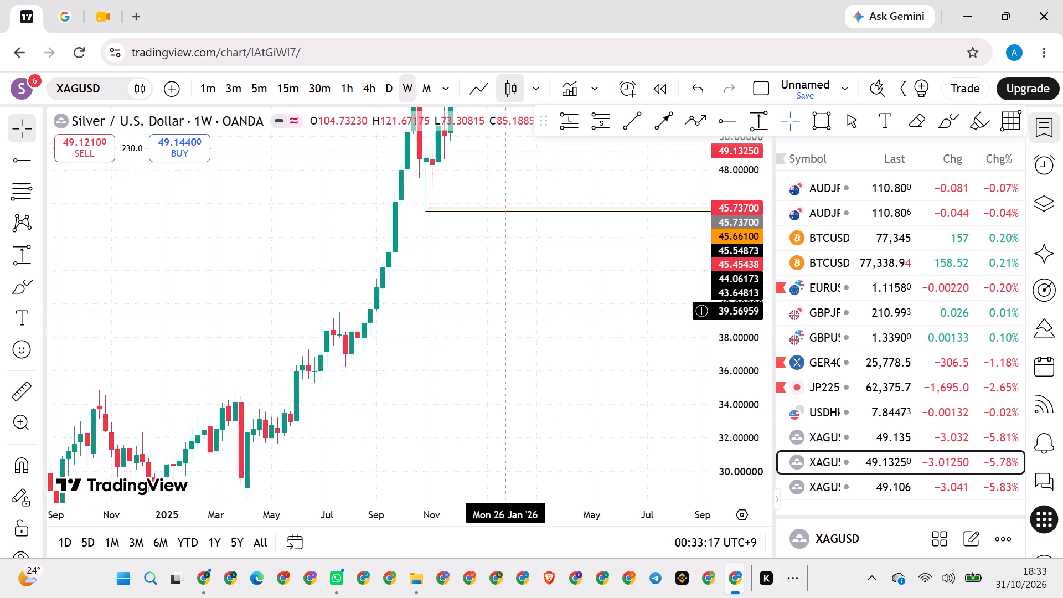
drag(498, 322, 490, 408)
drag(741, 163, 686, 429)
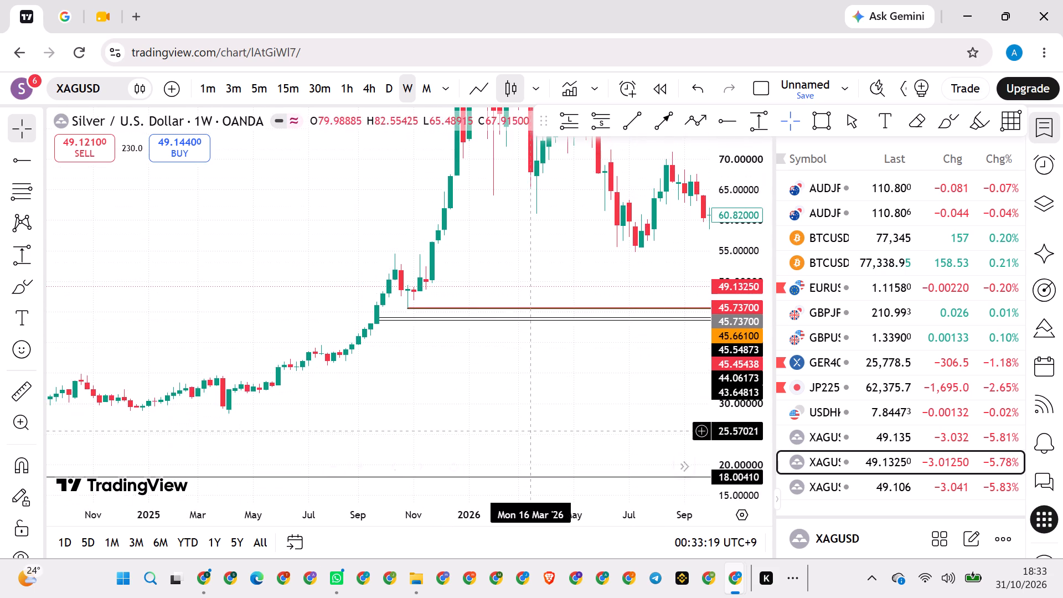
scroll(508, 406, down, 1)
drag(583, 388, 540, 386)
drag(565, 412, 639, 379)
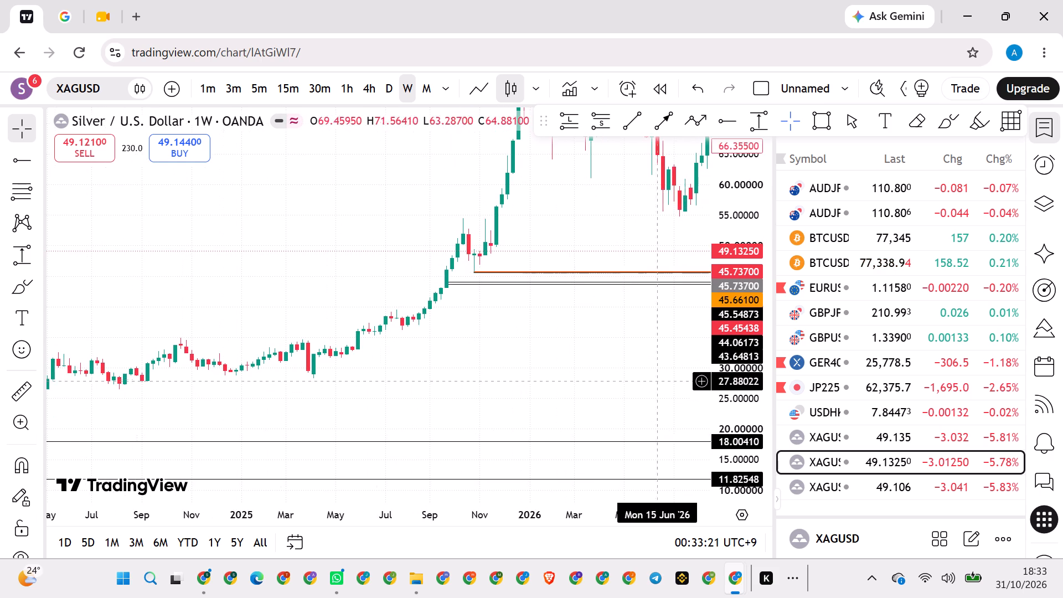
Move the lower September 2025 ray down to the weekly late-July 2025 pullback low, about 36.25.
scroll(725, 378, up, 11)
scroll(725, 378, up, 17)
scroll(725, 378, down, 20)
scroll(725, 378, down, 20)
scroll(725, 378, down, 4)
scroll(725, 378, up, 19)
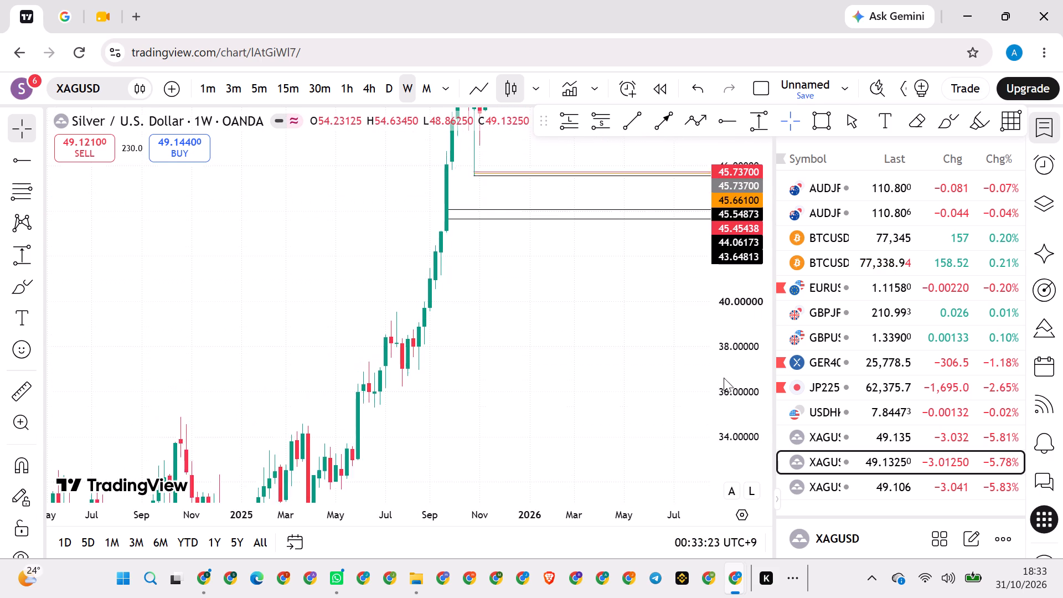
scroll(724, 378, up, 3)
drag(445, 195, 448, 255)
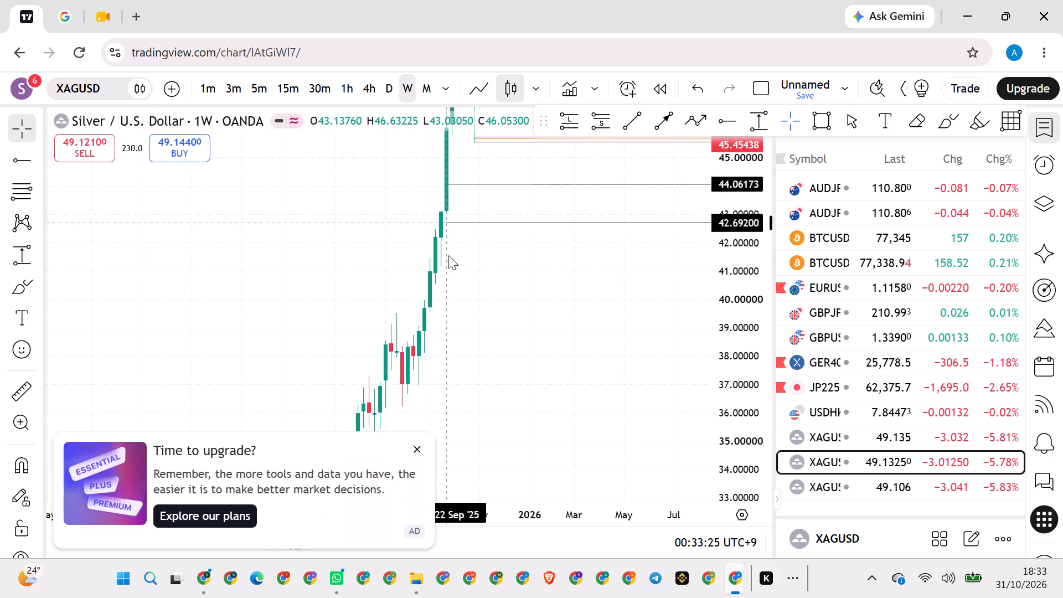
drag(448, 255, 399, 405)
click(391, 262)
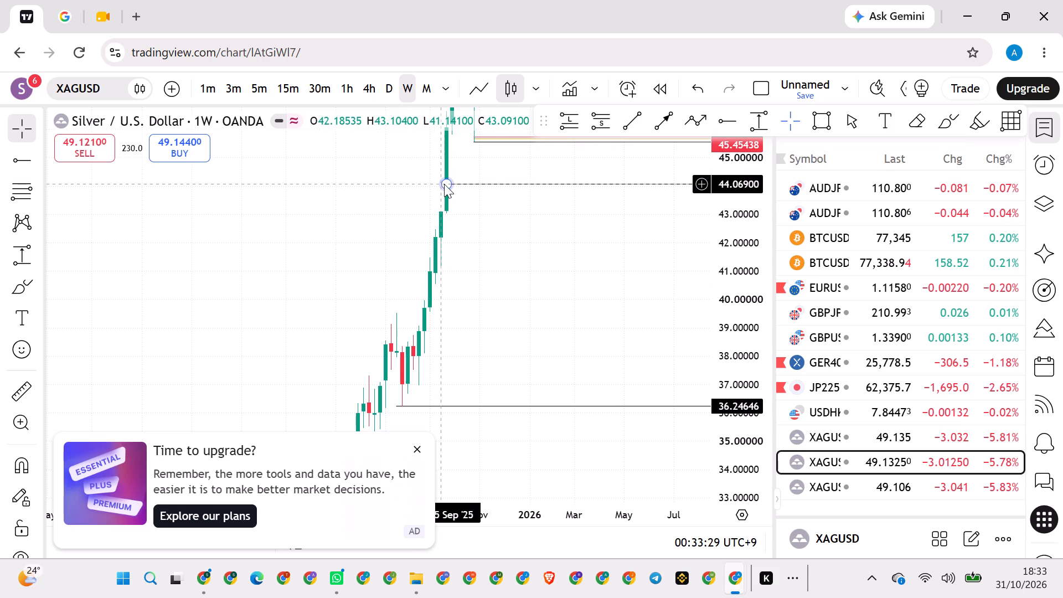
Move the upper September 2025 ray down to the weekly July 2025 rally candle's close, about 38.44, and dismiss the upgrade advert.
drag(444, 184, 385, 344)
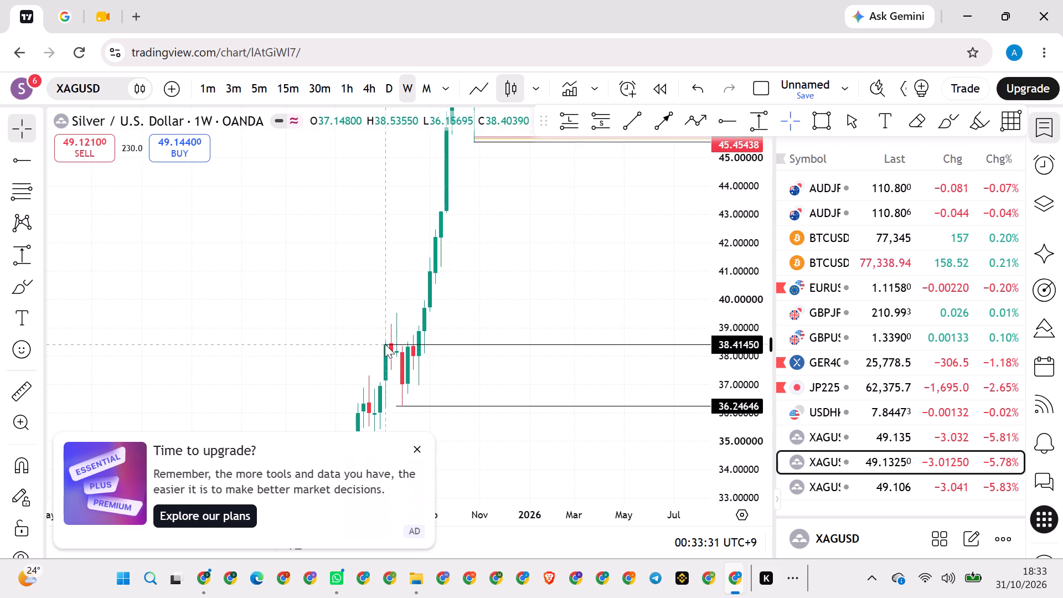
drag(385, 344, 386, 343)
click(494, 297)
scroll(494, 297, up, 20)
scroll(494, 297, up, 20)
scroll(494, 297, up, 20)
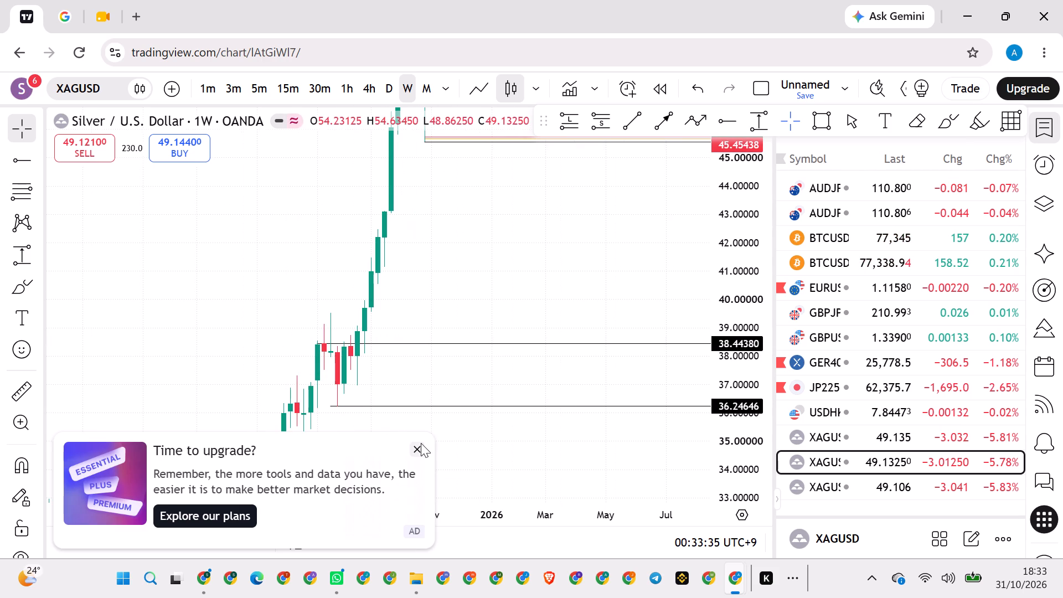
click(417, 452)
scroll(517, 277, down, 1)
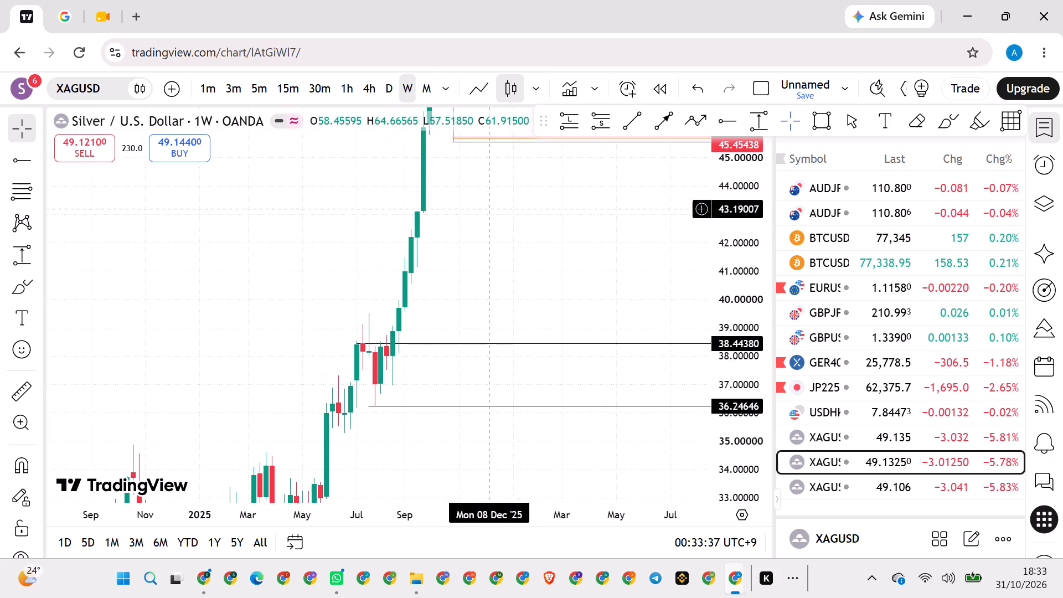
Change silver to the monthly timeframe and move the lower ray down to the April 2025 low, about 28.37.
click(422, 90)
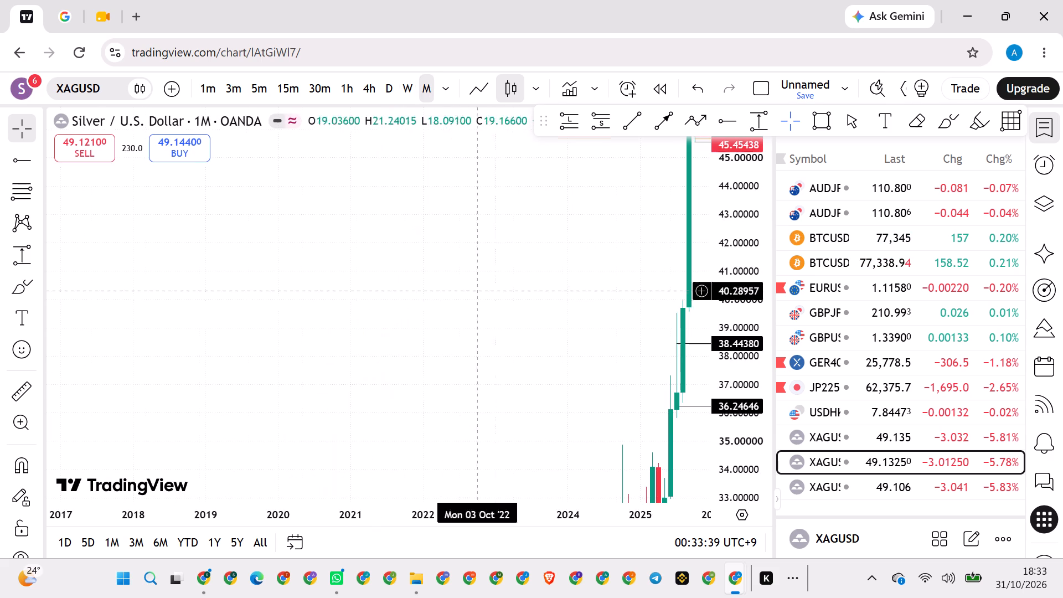
drag(743, 266, 707, 486)
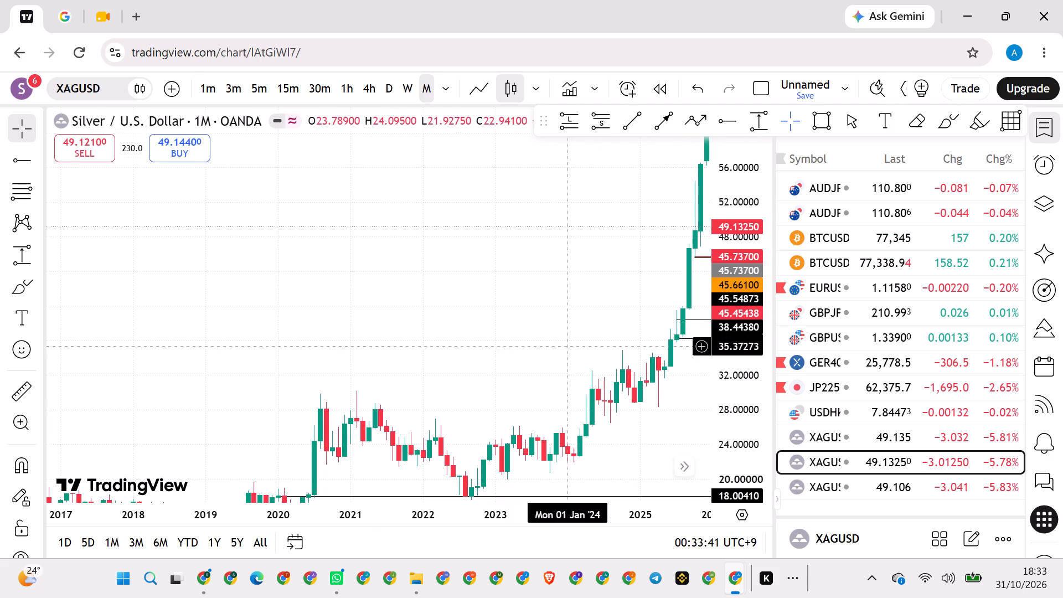
drag(560, 341, 465, 327)
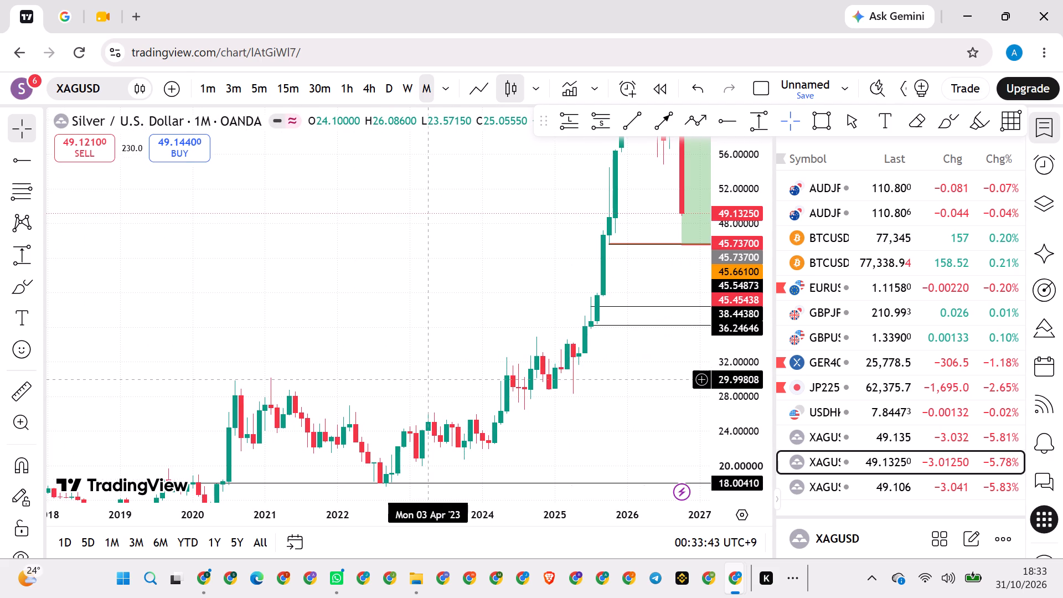
drag(448, 326, 359, 328)
drag(374, 326, 310, 307)
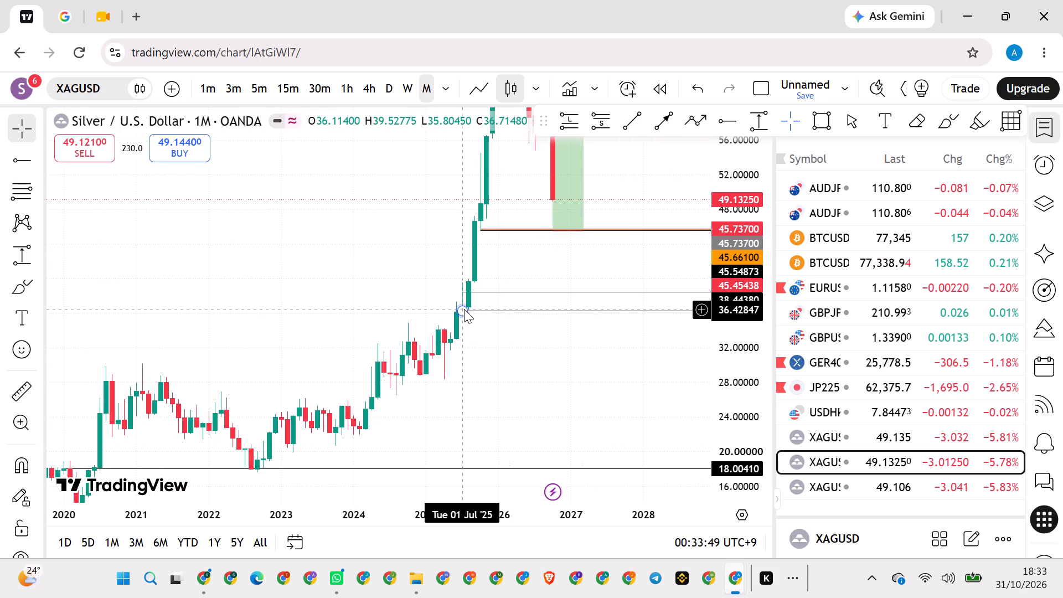
drag(464, 309, 436, 383)
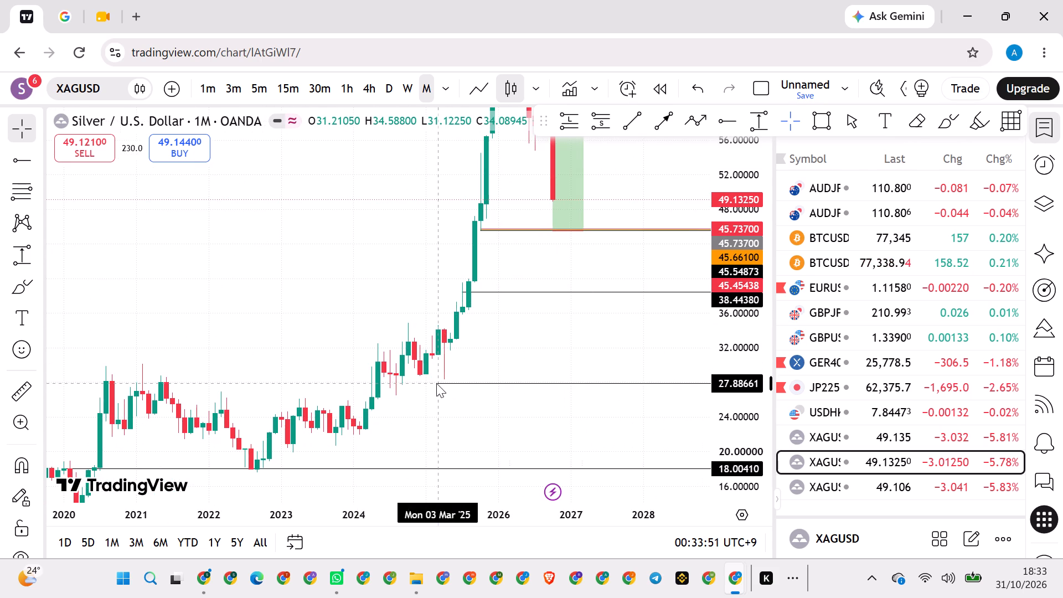
drag(436, 383, 442, 379)
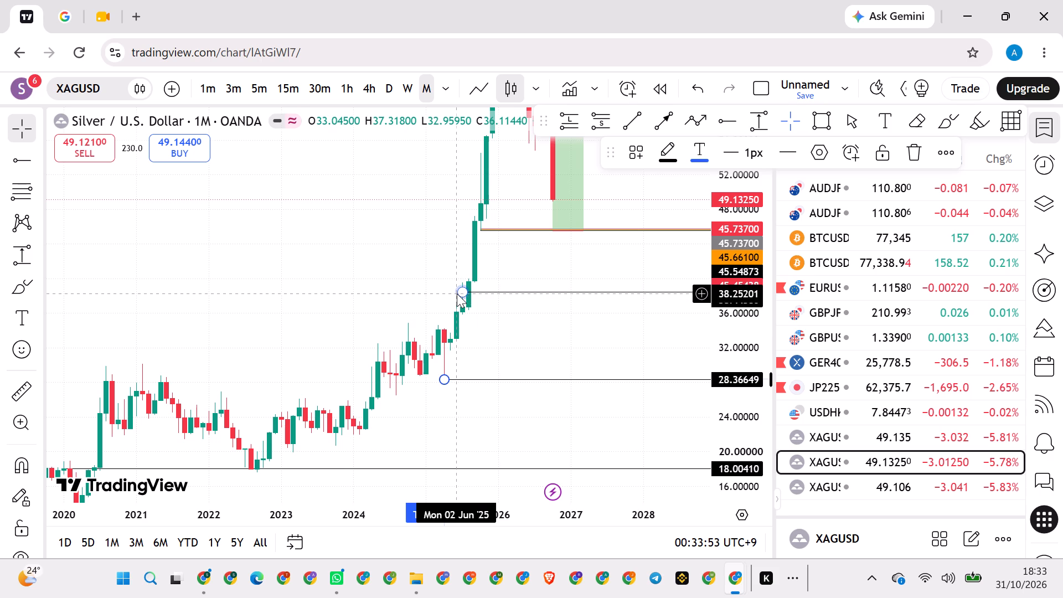
Move the upper ray down to the monthly March 2025 candle's close, about 34.13.
drag(457, 291, 434, 326)
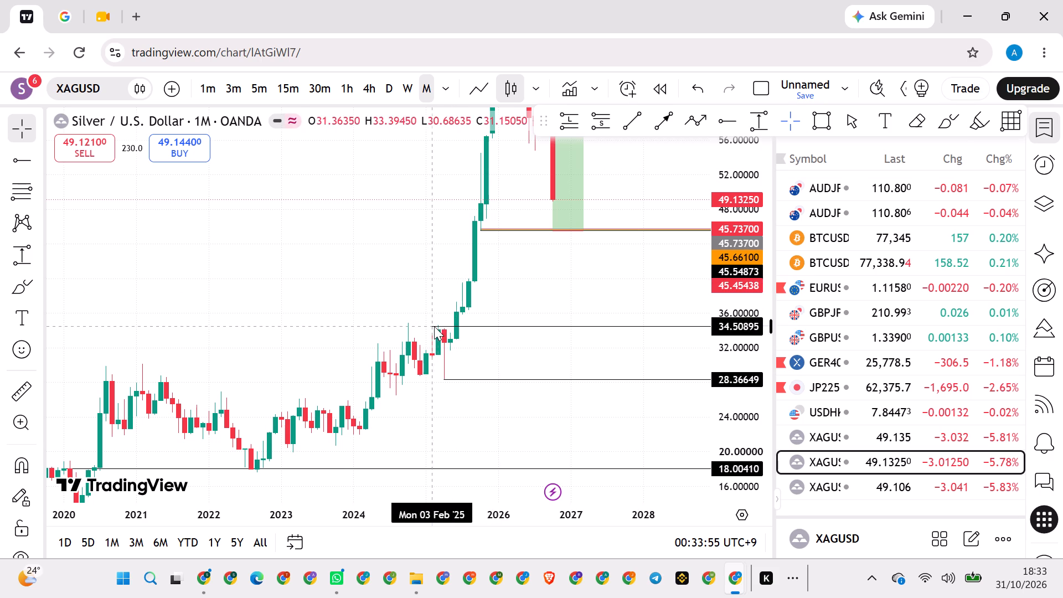
drag(434, 326, 438, 329)
drag(395, 283, 389, 283)
Change to the weekly timeframe and delete the two old horizontal lines at 18.00410 and 11.82548.
click(401, 86)
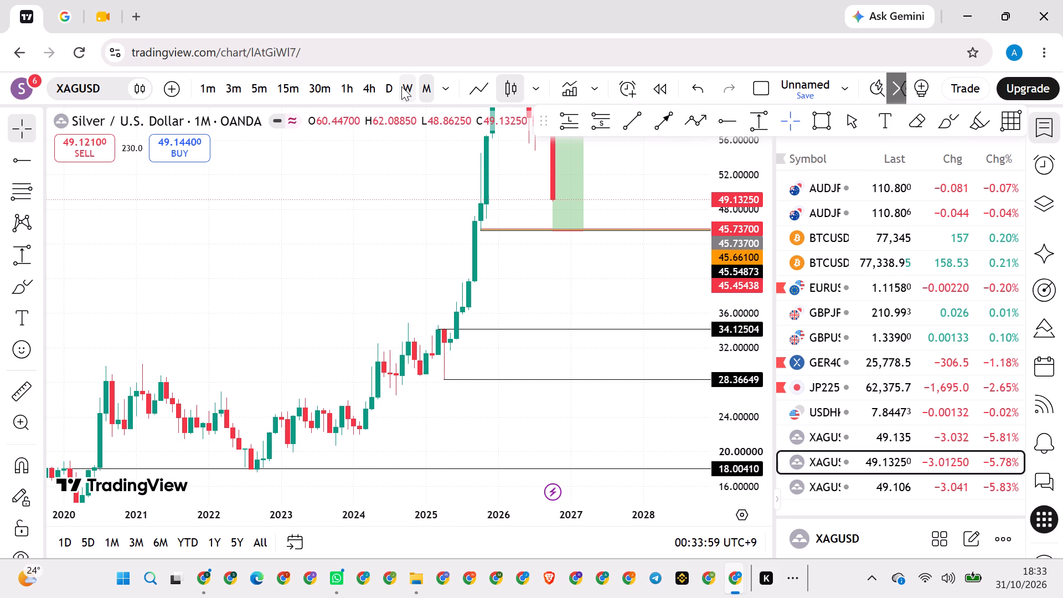
scroll(347, 299, down, 3)
scroll(347, 301, up, 20)
scroll(347, 301, up, 20)
scroll(347, 301, up, 13)
scroll(350, 303, down, 6)
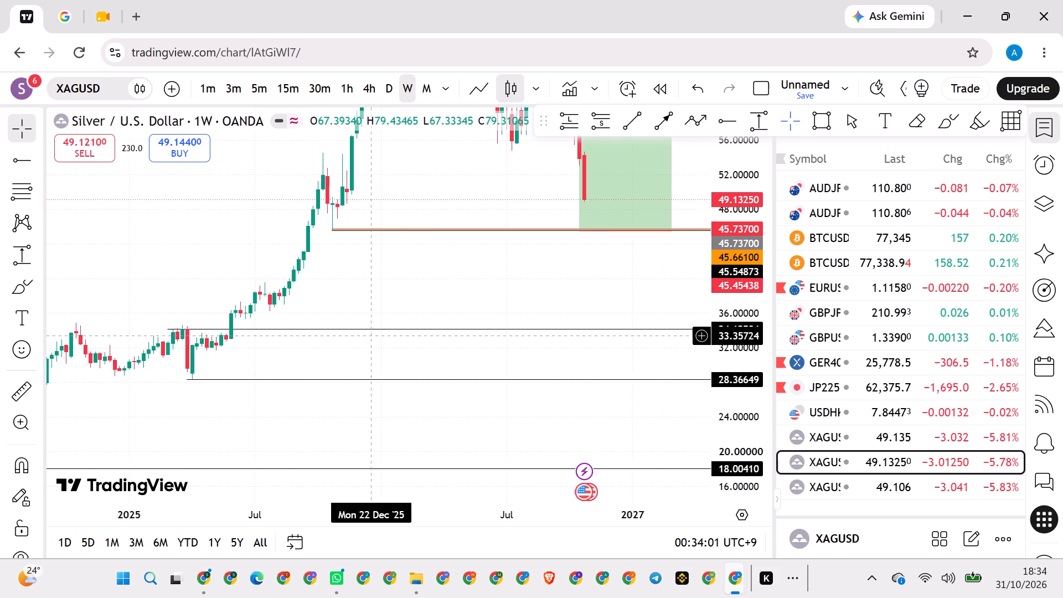
scroll(377, 343, down, 9)
drag(356, 425, 509, 416)
drag(458, 423, 518, 377)
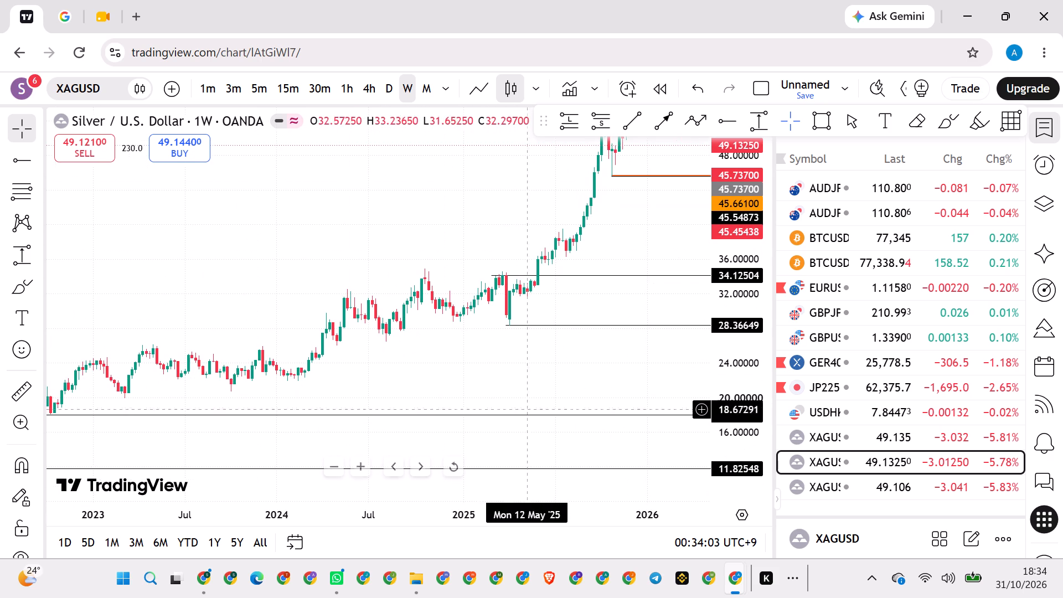
click(524, 413)
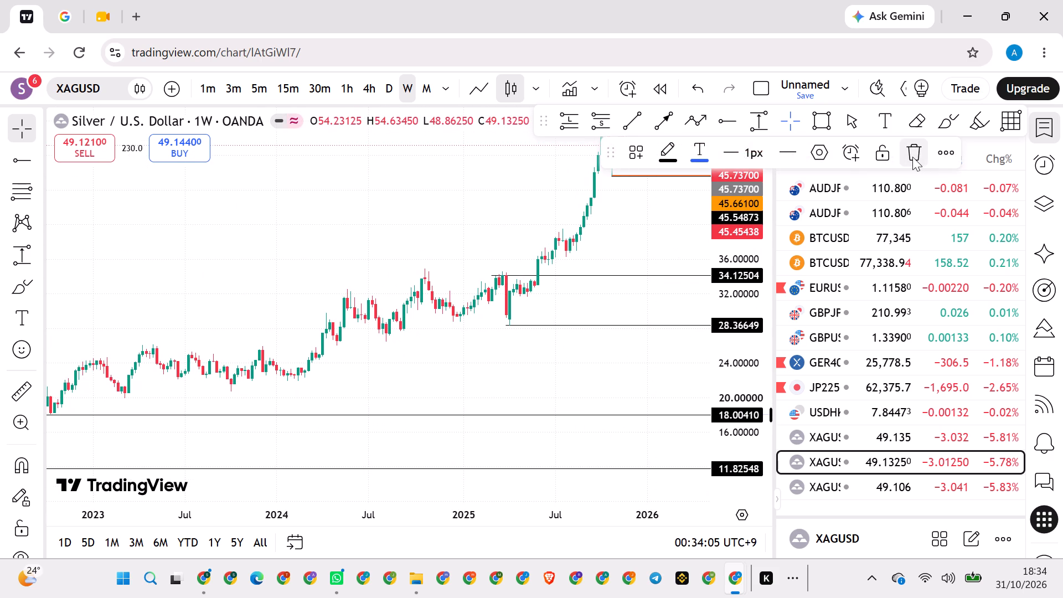
click(911, 157)
click(526, 468)
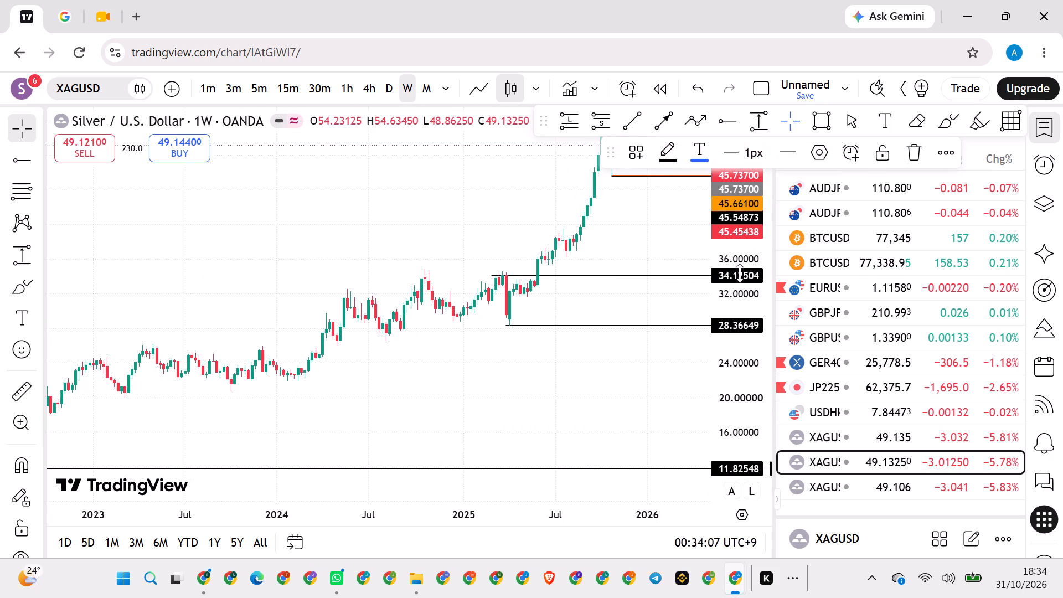
click(916, 149)
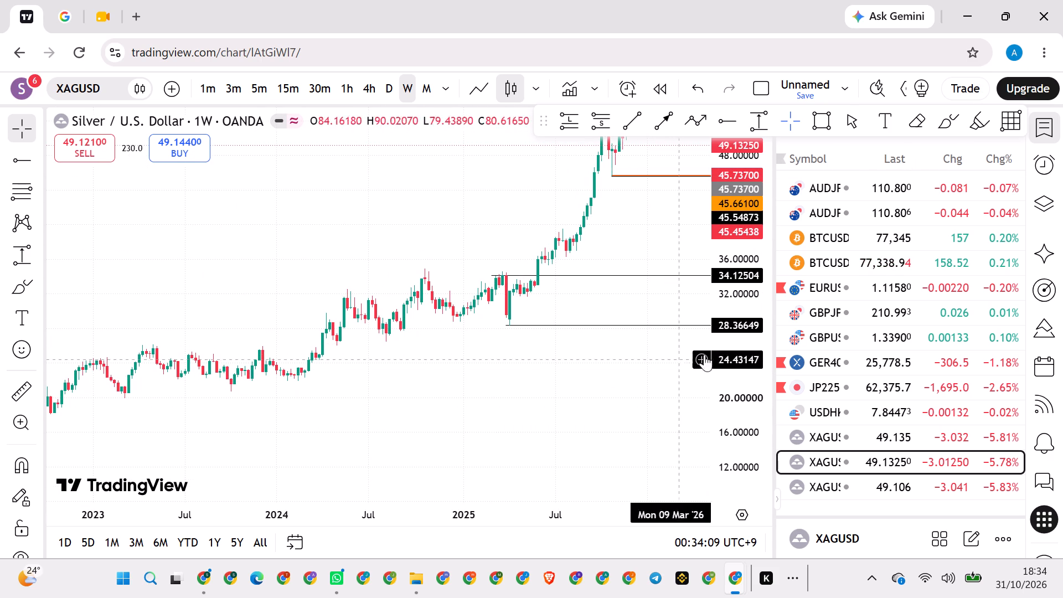
Examine the weekly and monthly 2025 rally between the March–April 2025 rays and the October 2025 low's support lines.
scroll(739, 359, up, 7)
scroll(447, 381, up, 6)
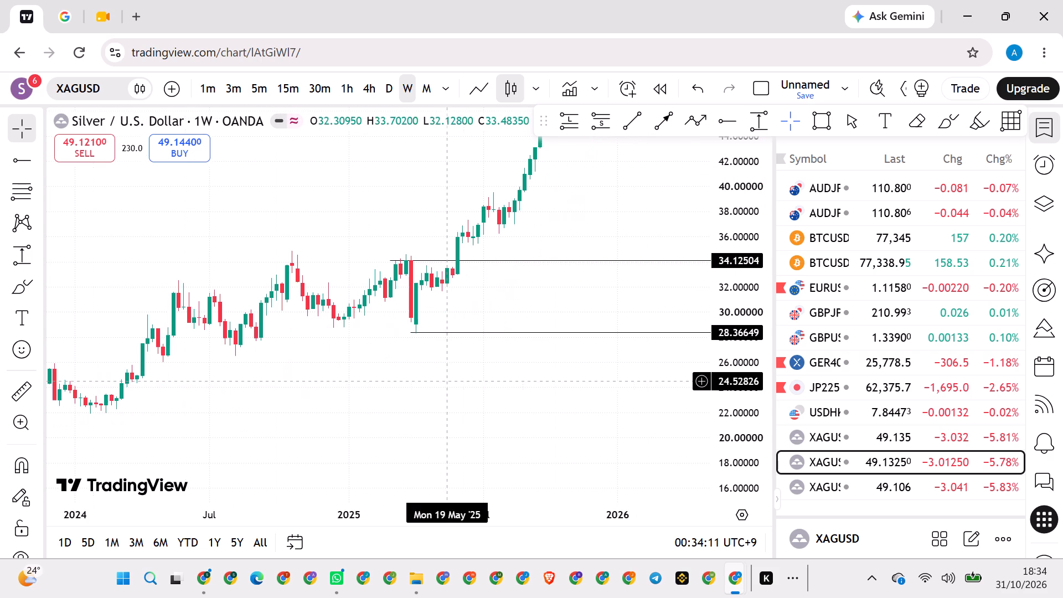
drag(574, 191, 495, 250)
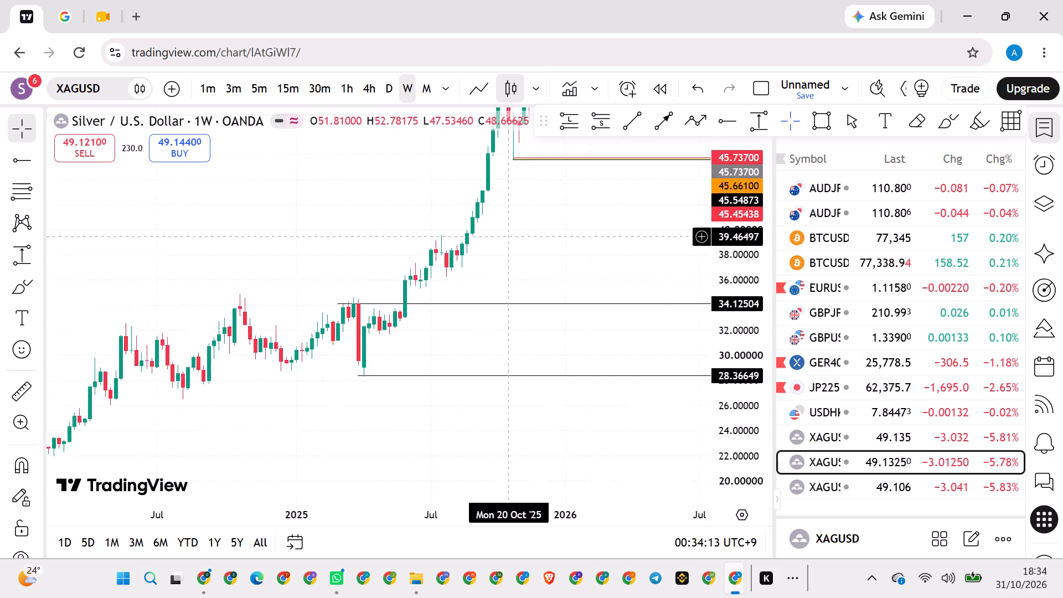
drag(495, 250, 461, 275)
click(429, 93)
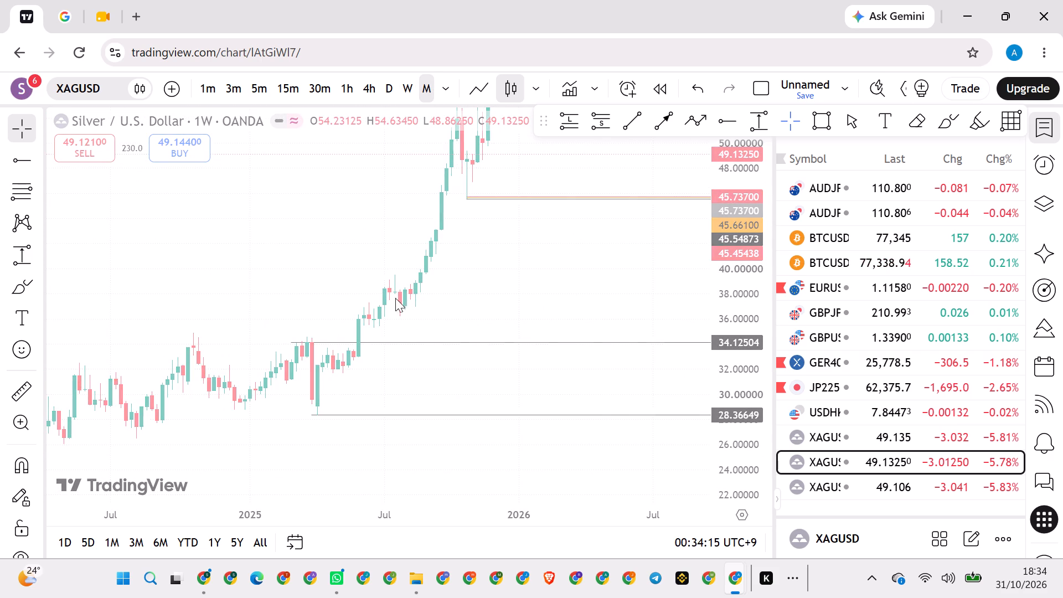
scroll(435, 362, up, 12)
drag(499, 307, 396, 333)
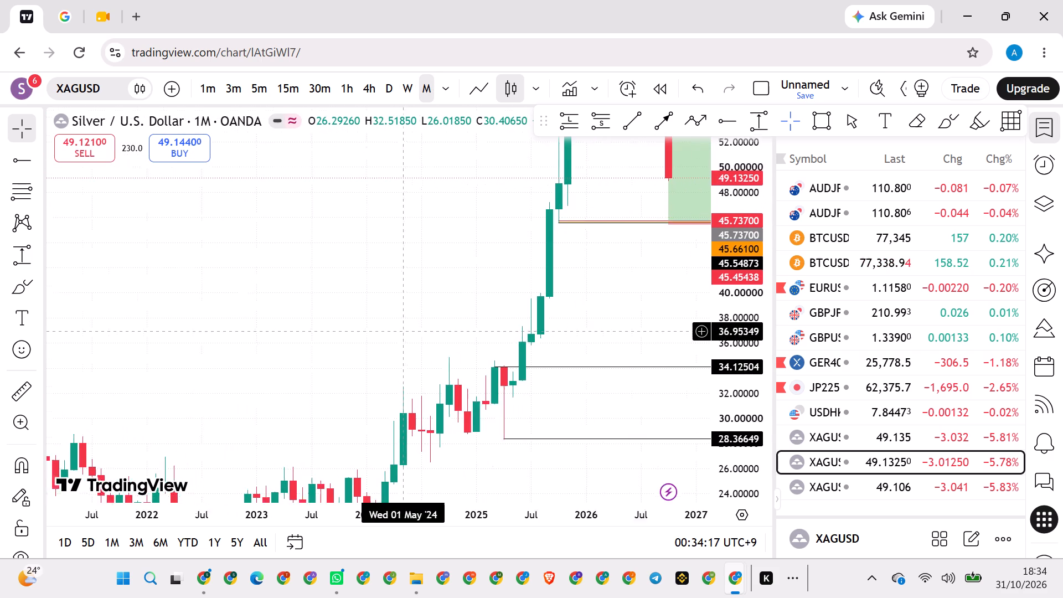
drag(396, 333, 392, 333)
scroll(390, 333, down, 4)
drag(475, 267, 407, 282)
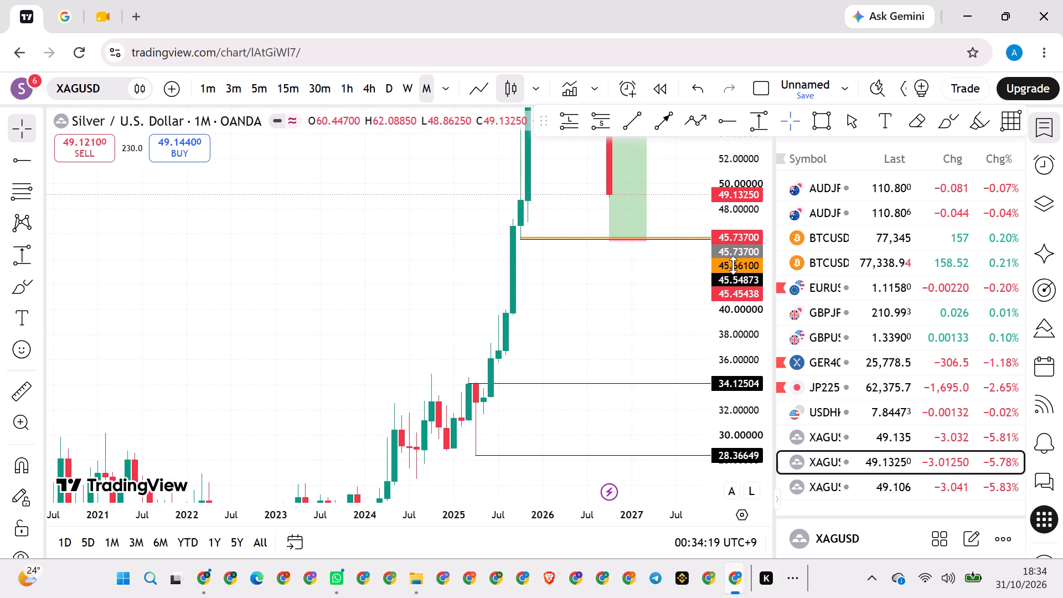
drag(737, 281, 704, 353)
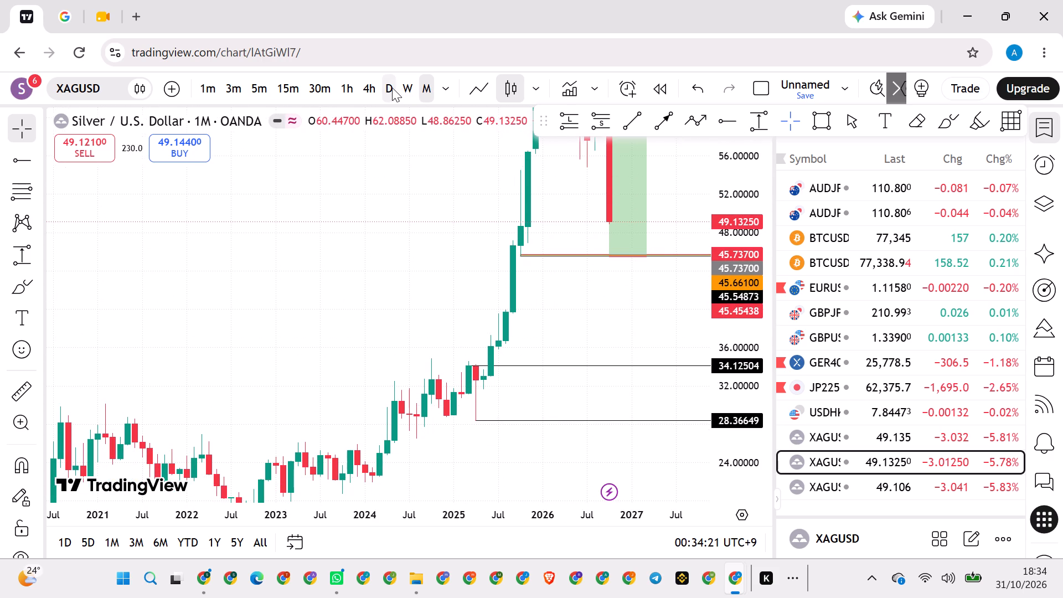
Change to the daily timeframe and examine the 2025 rally from the spring 2025 rays up to the October 2025 low.
click(392, 87)
scroll(335, 275, down, 20)
scroll(335, 275, down, 20)
scroll(335, 275, down, 20)
scroll(403, 324, up, 20)
scroll(403, 324, up, 1)
scroll(403, 327, down, 20)
scroll(403, 327, down, 20)
scroll(403, 327, down, 1)
scroll(410, 333, up, 20)
scroll(410, 333, up, 13)
scroll(410, 333, down, 20)
scroll(410, 333, down, 18)
scroll(410, 333, down, 4)
drag(434, 309, 600, 309)
scroll(590, 308, up, 18)
scroll(534, 348, up, 12)
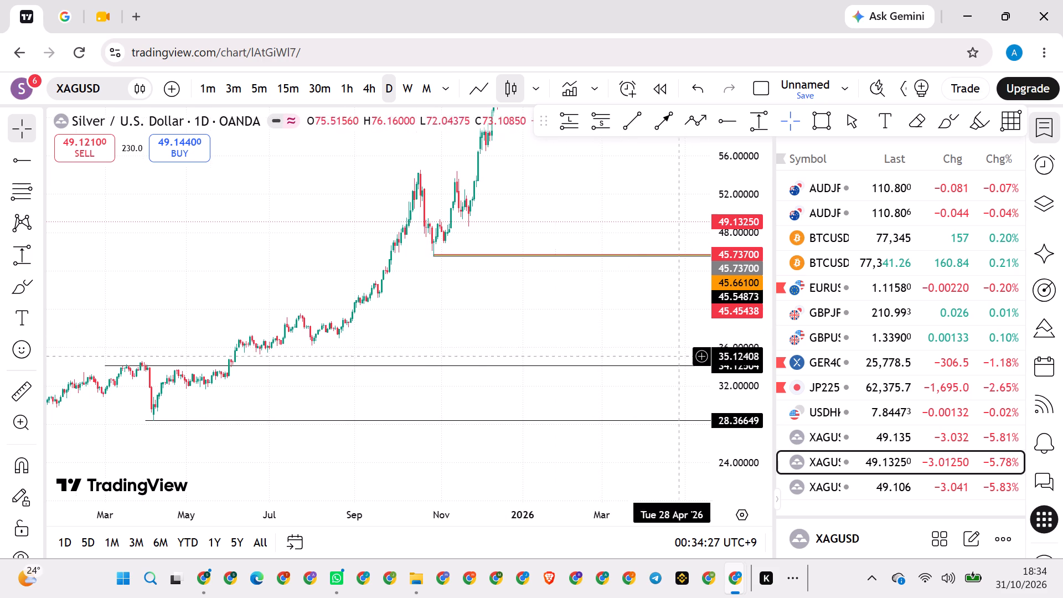
scroll(742, 337, up, 9)
drag(591, 306, 488, 375)
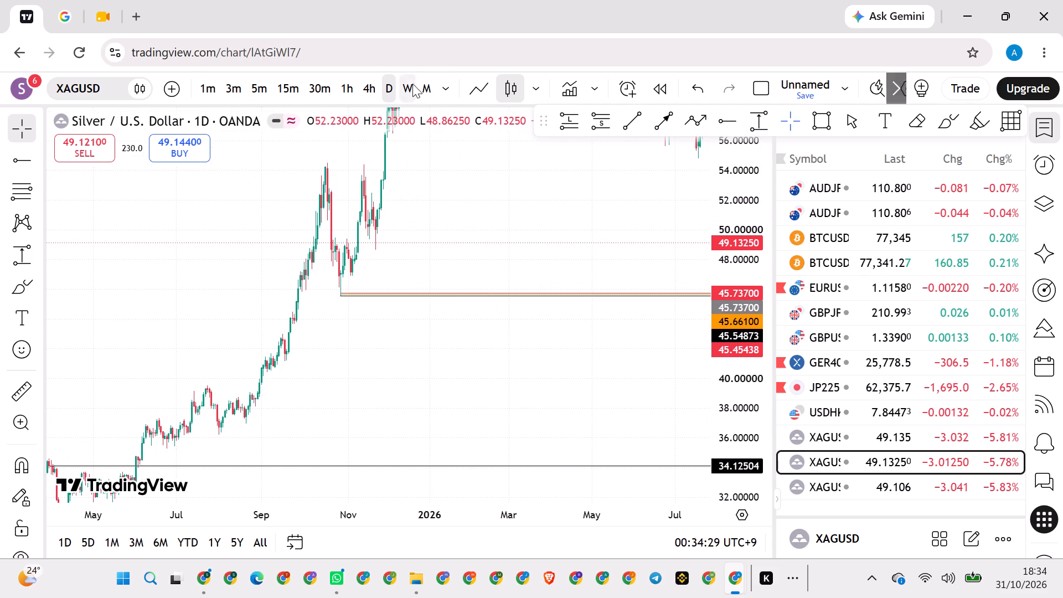
Change to the 4-hour timeframe and examine the latest October 2026 decline against the planned long and lower support rays.
click(362, 86)
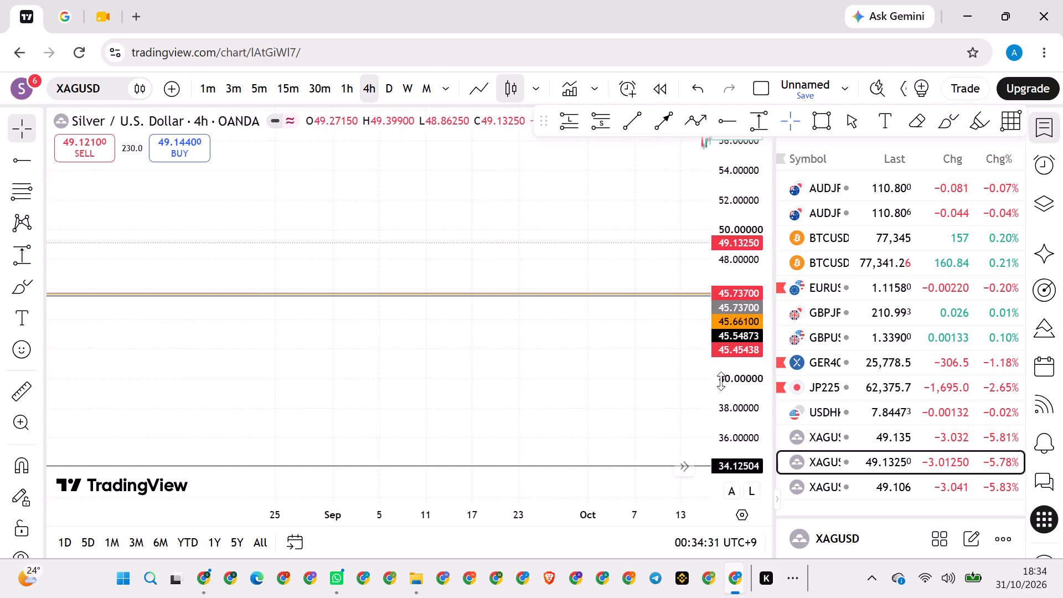
scroll(737, 377, up, 5)
click(683, 473)
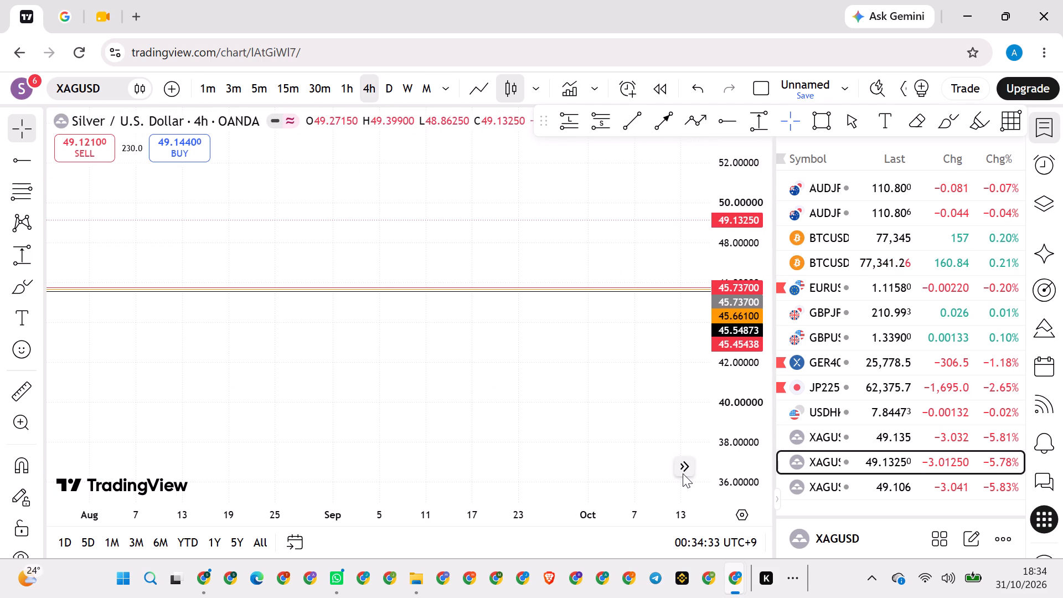
drag(541, 401, 414, 436)
scroll(450, 413, up, 2)
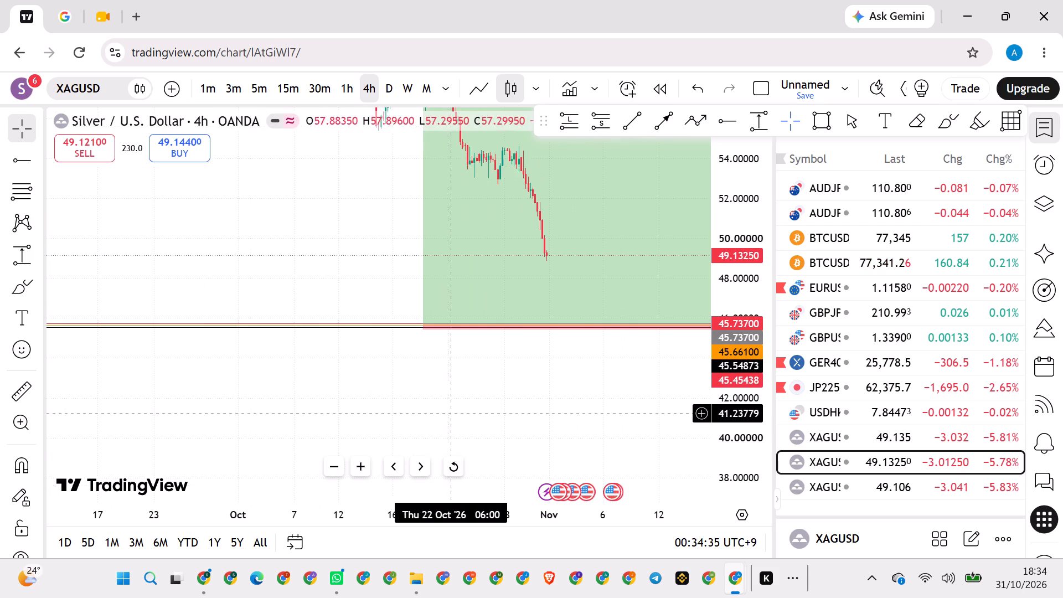
drag(501, 404, 411, 408)
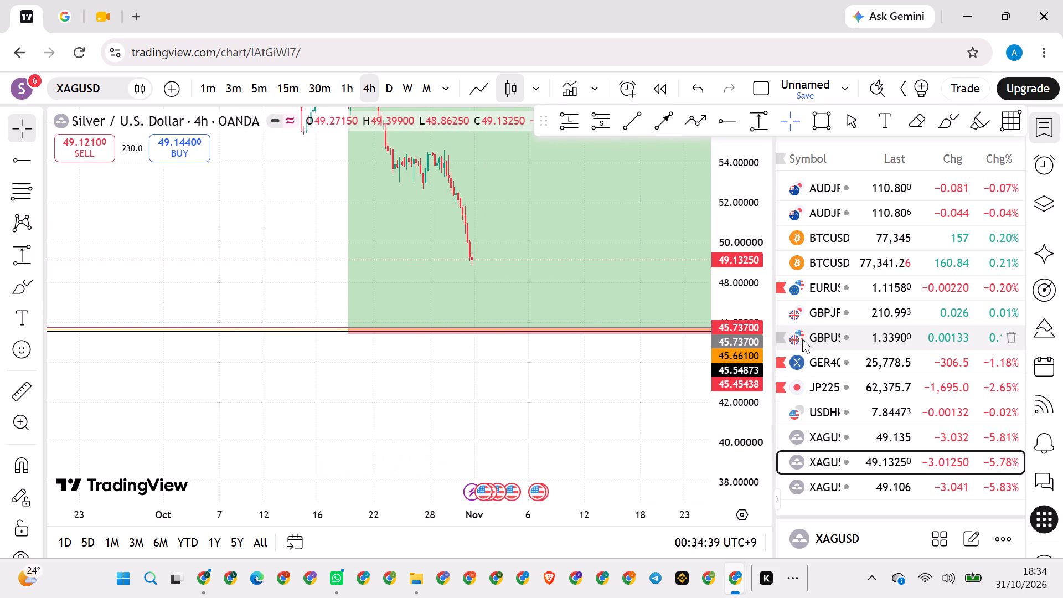
scroll(748, 285, up, 20)
scroll(748, 285, up, 10)
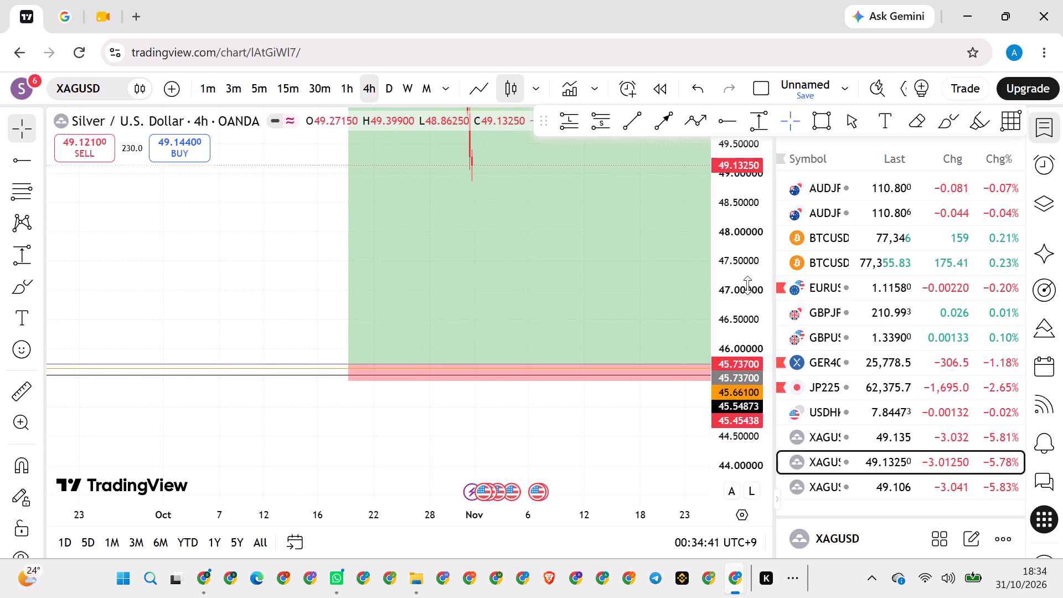
scroll(747, 285, up, 1)
scroll(747, 285, down, 17)
scroll(747, 285, up, 3)
scroll(747, 285, down, 20)
scroll(747, 285, down, 2)
scroll(747, 285, up, 3)
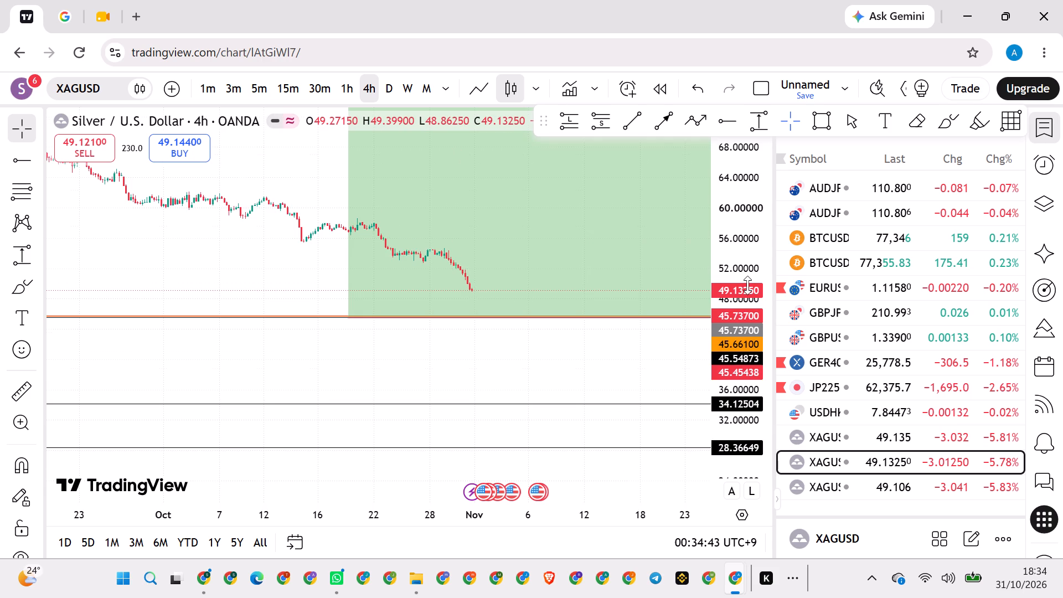
Move the long position's entry point forward to about 9 November 2026, keeping it at the support line, about 45.739.
scroll(747, 285, up, 20)
scroll(747, 285, up, 14)
drag(169, 259, 234, 266)
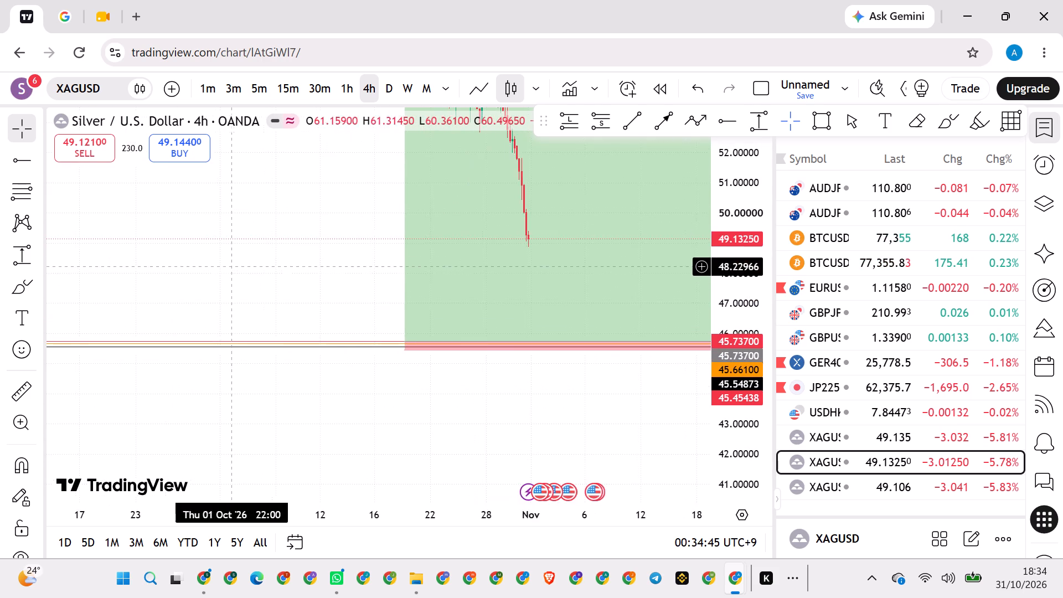
scroll(229, 264, up, 6)
scroll(737, 404, up, 20)
scroll(737, 404, up, 4)
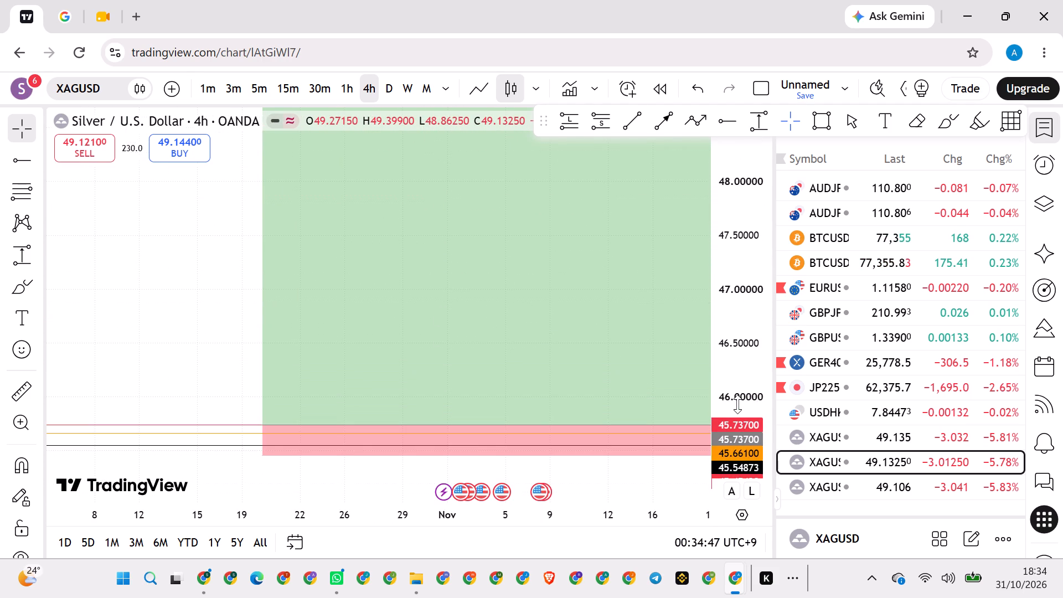
drag(182, 355, 163, 266)
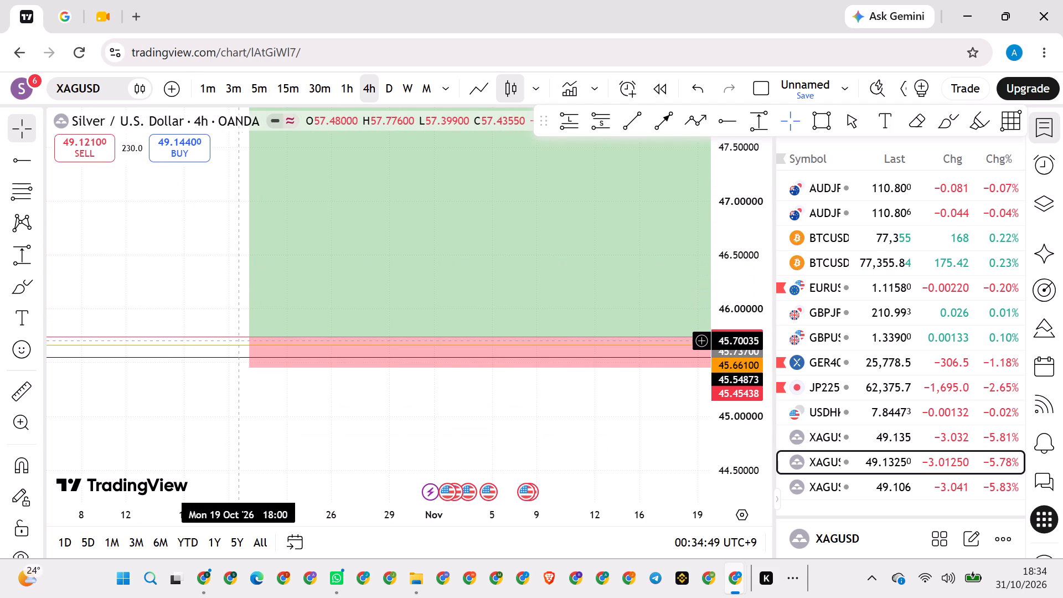
drag(245, 335, 529, 326)
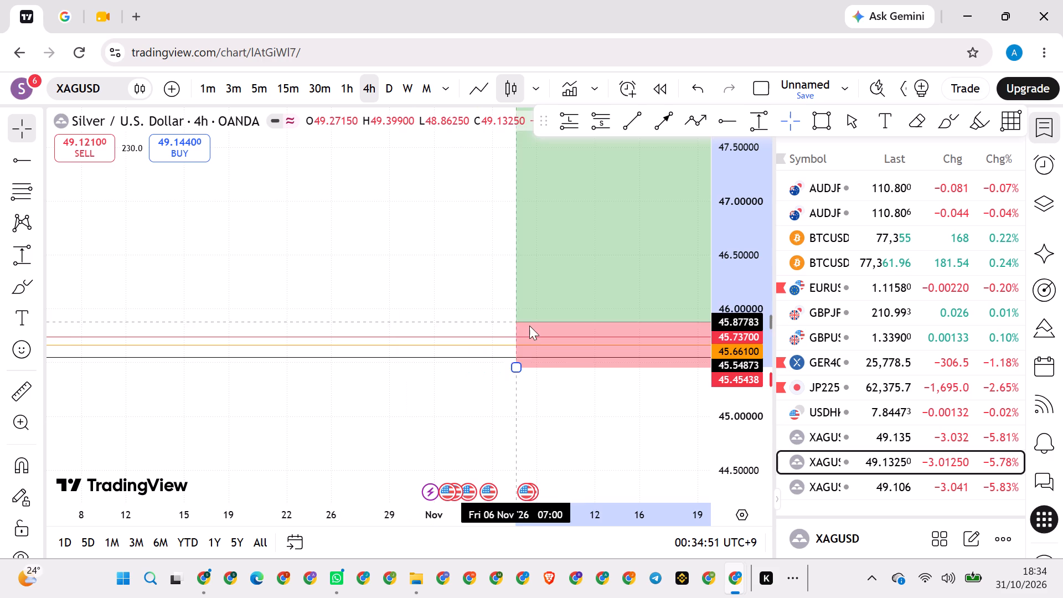
drag(529, 326, 544, 337)
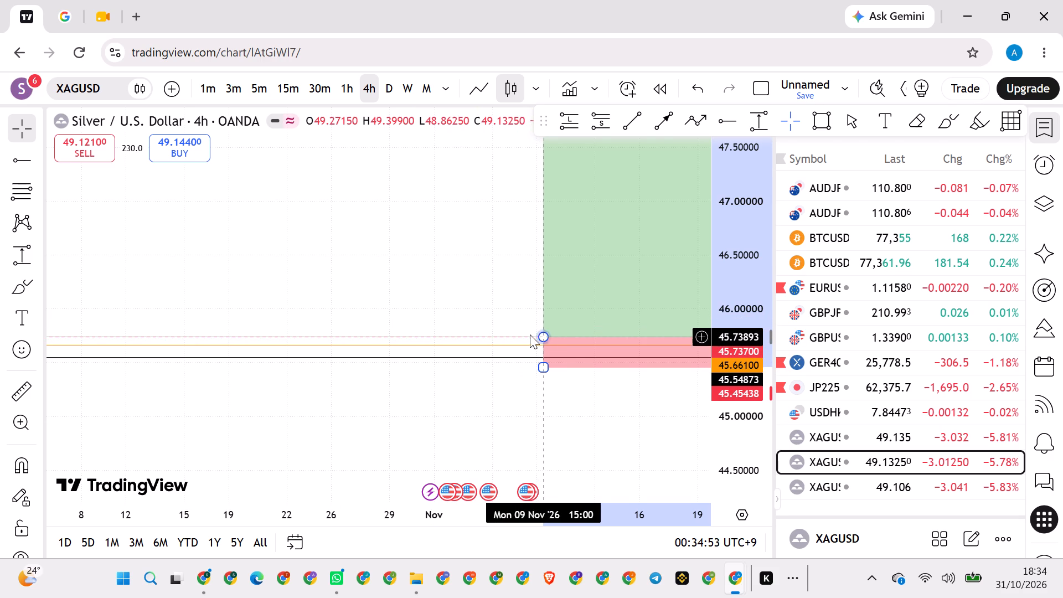
click(424, 283)
Move the long position's entry point back to about 30 October 2026, at a price of about 45.7395.
drag(420, 276, 339, 291)
drag(739, 235, 678, 488)
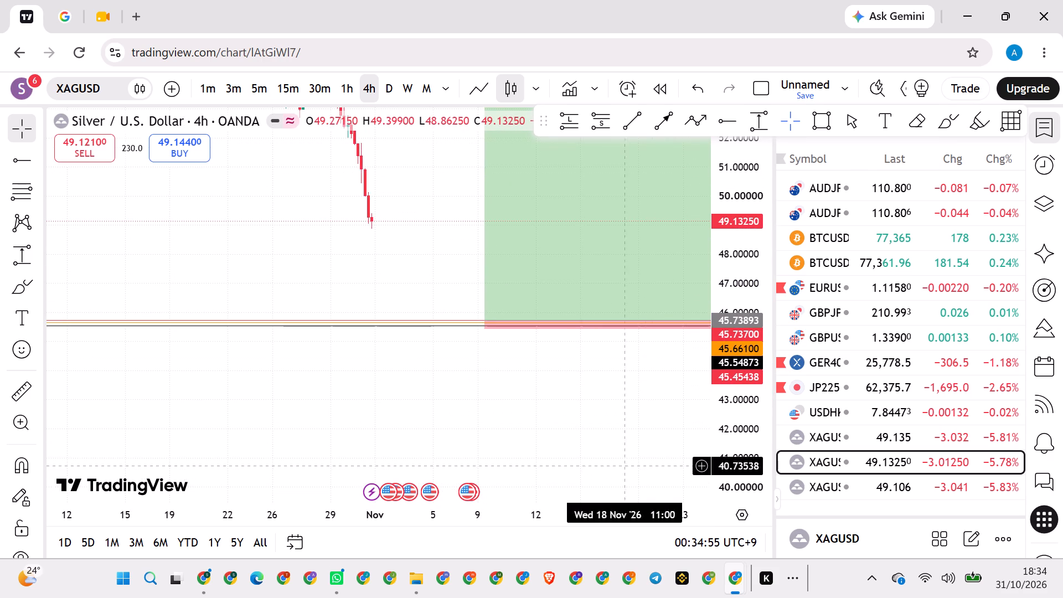
scroll(507, 412, down, 2)
scroll(728, 372, up, 20)
scroll(728, 372, up, 1)
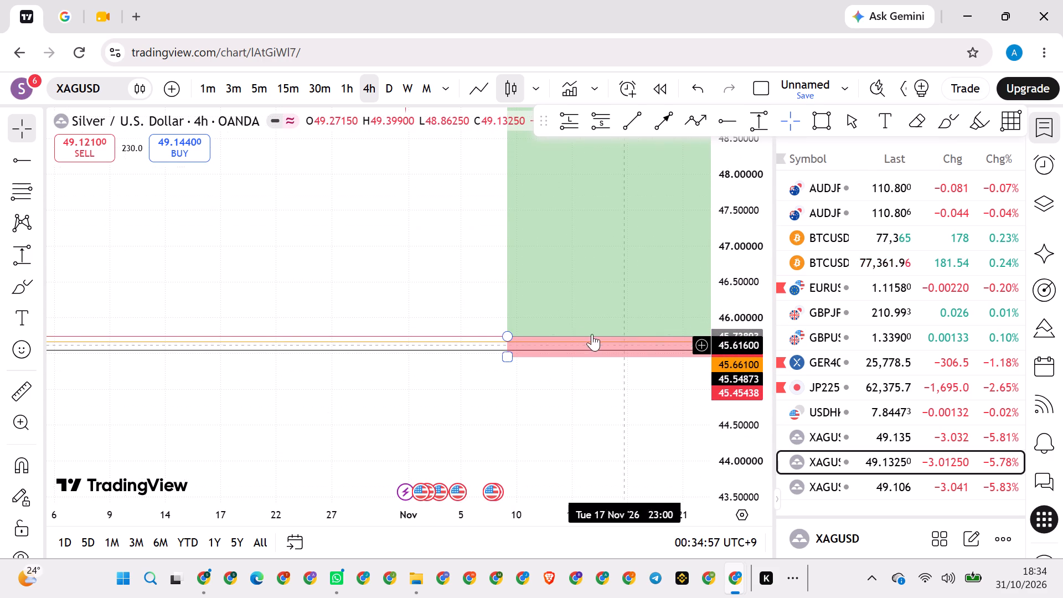
scroll(743, 413, up, 15)
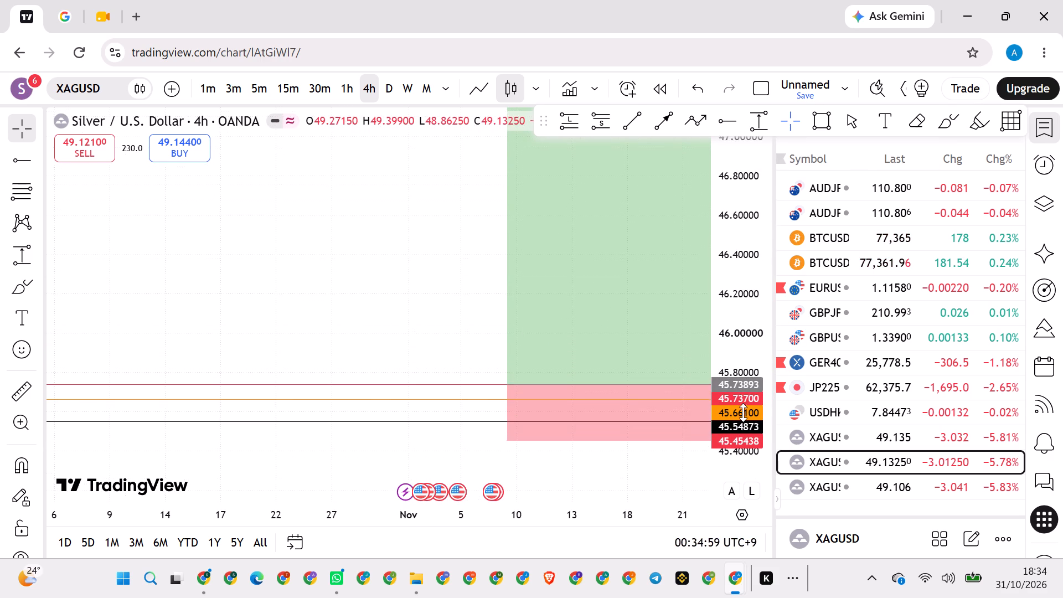
drag(510, 385, 399, 383)
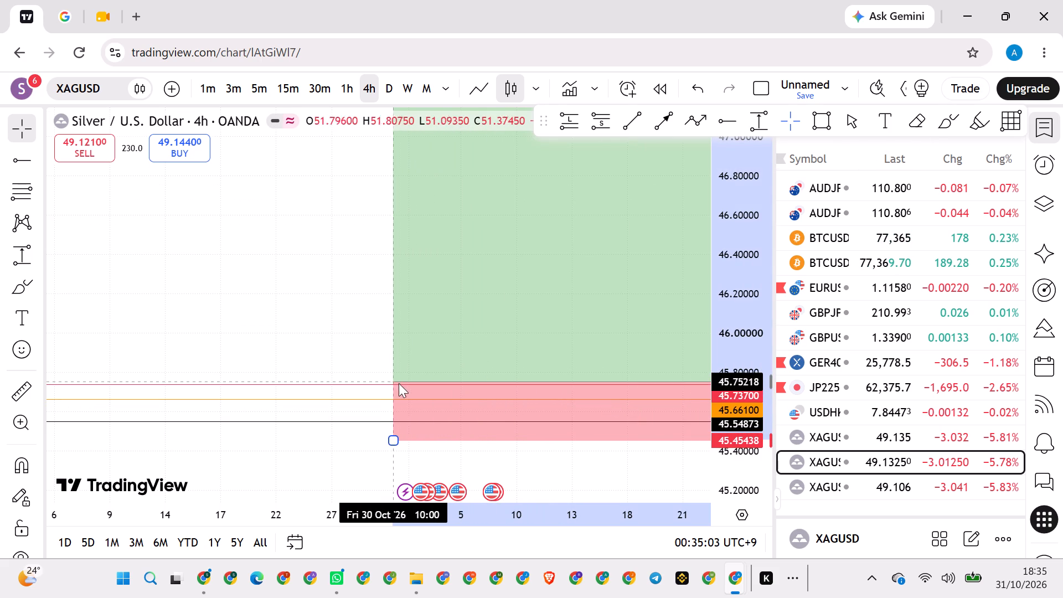
drag(399, 383, 395, 384)
click(357, 352)
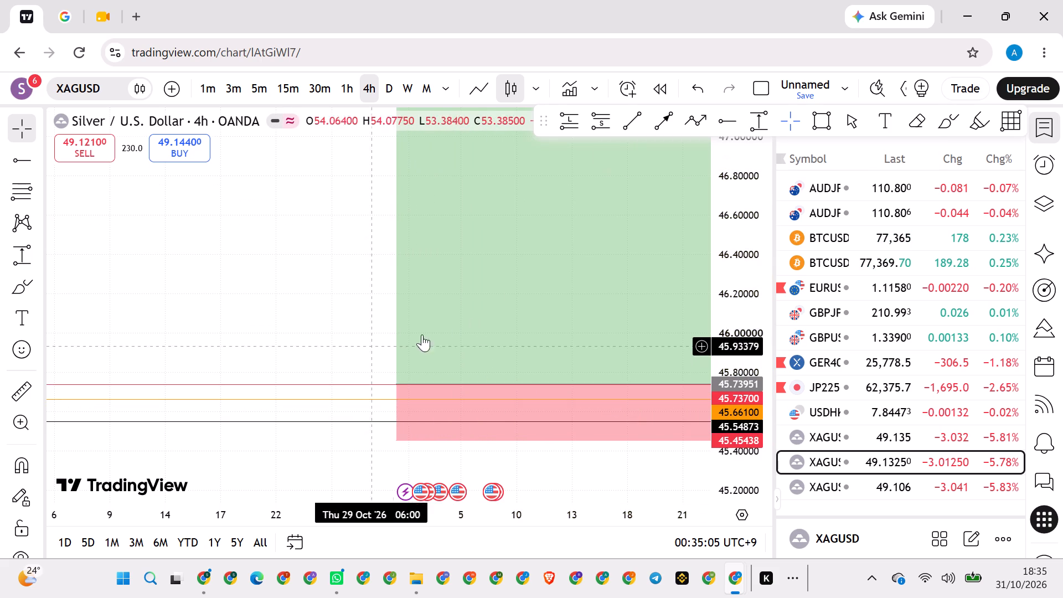
Fine-tune the long position's entry onto the red support ray at 45.737, setting it to about 45.7372 at 30 October 2026.
drag(752, 199, 658, 556)
scroll(375, 443, down, 5)
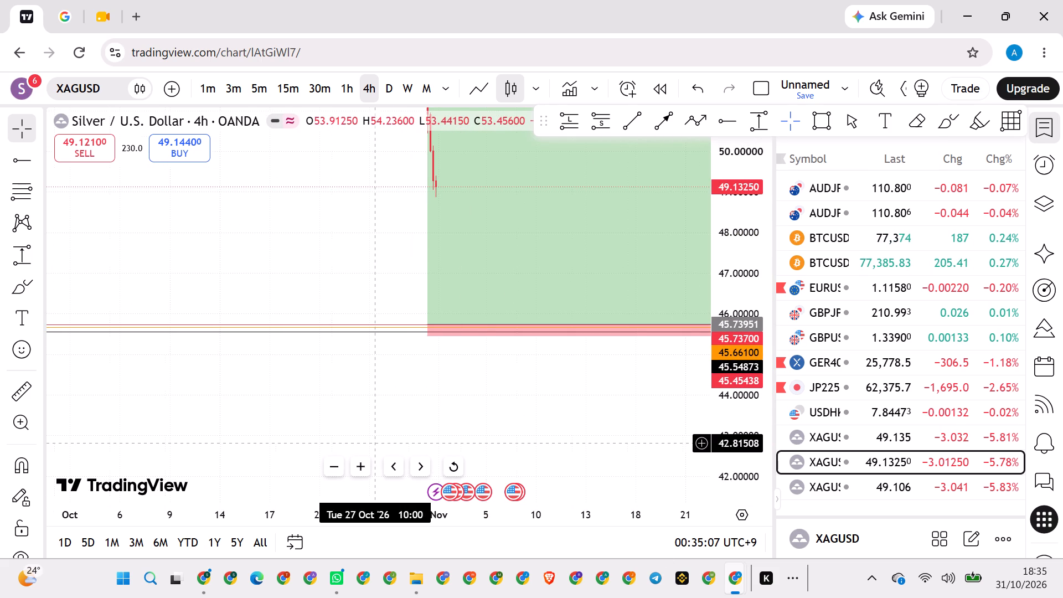
scroll(515, 384, down, 1)
scroll(745, 362, up, 20)
scroll(745, 362, up, 3)
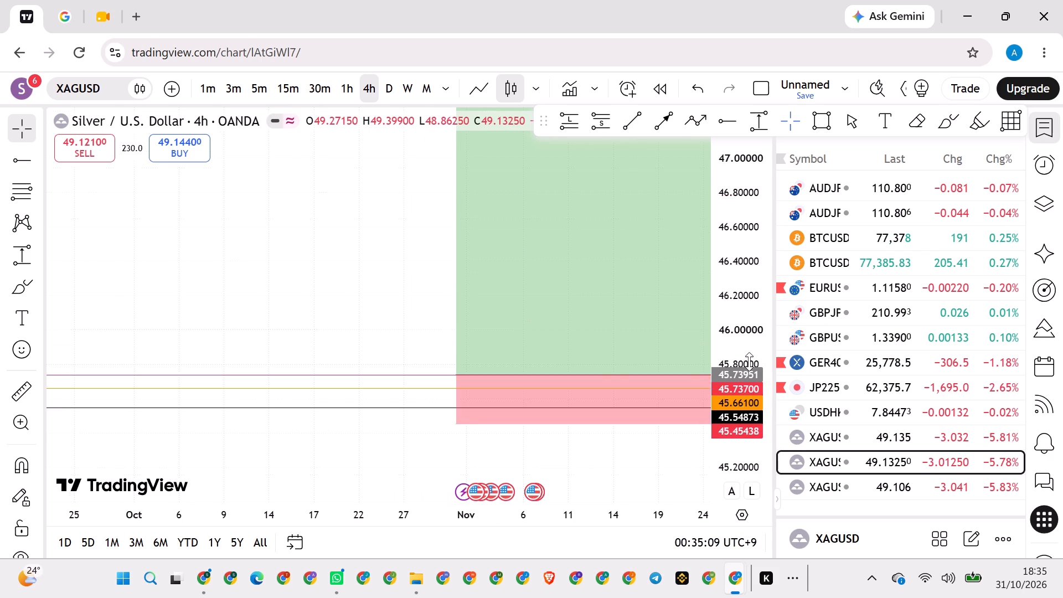
scroll(749, 362, up, 20)
scroll(749, 362, up, 6)
scroll(749, 362, down, 20)
scroll(749, 362, down, 20)
scroll(749, 362, down, 1)
scroll(749, 362, up, 20)
scroll(741, 358, up, 3)
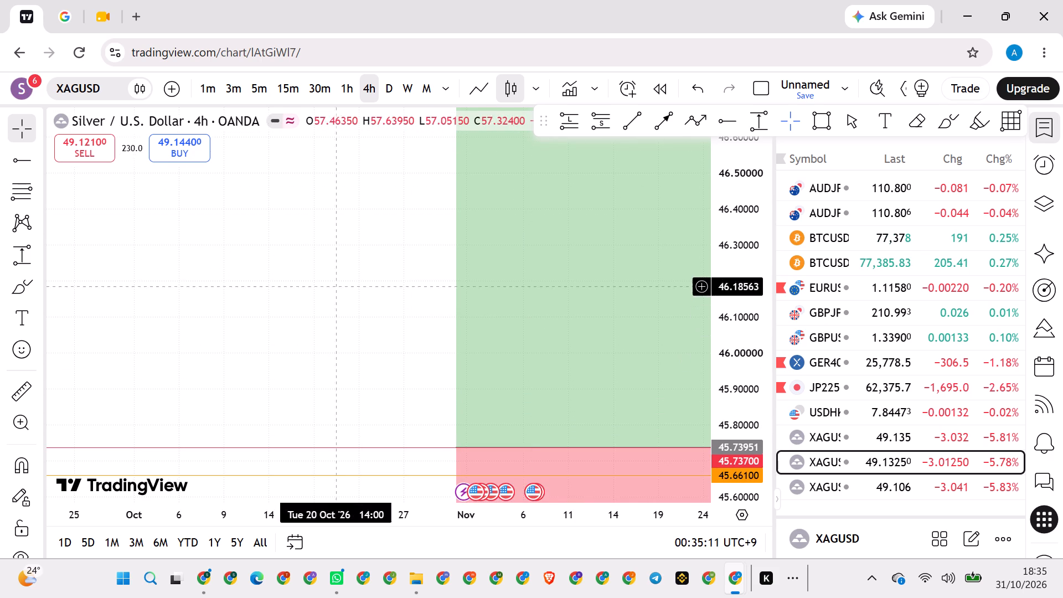
drag(368, 346, 484, 183)
scroll(740, 378, up, 20)
scroll(740, 378, up, 4)
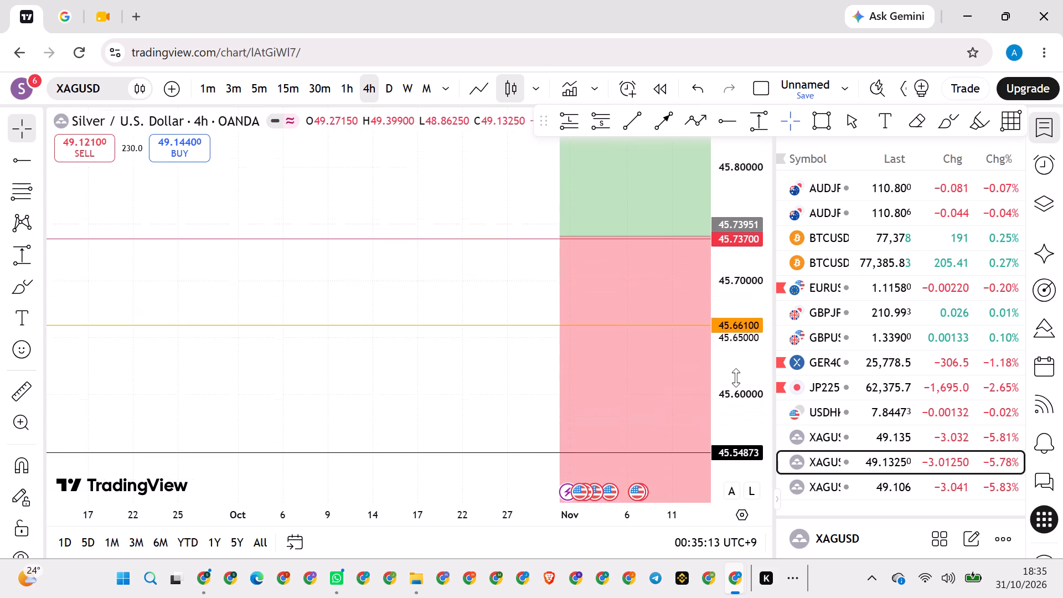
scroll(736, 378, up, 20)
scroll(736, 378, up, 3)
drag(463, 182, 396, 417)
scroll(255, 359, up, 1)
scroll(255, 359, down, 11)
scroll(255, 359, up, 5)
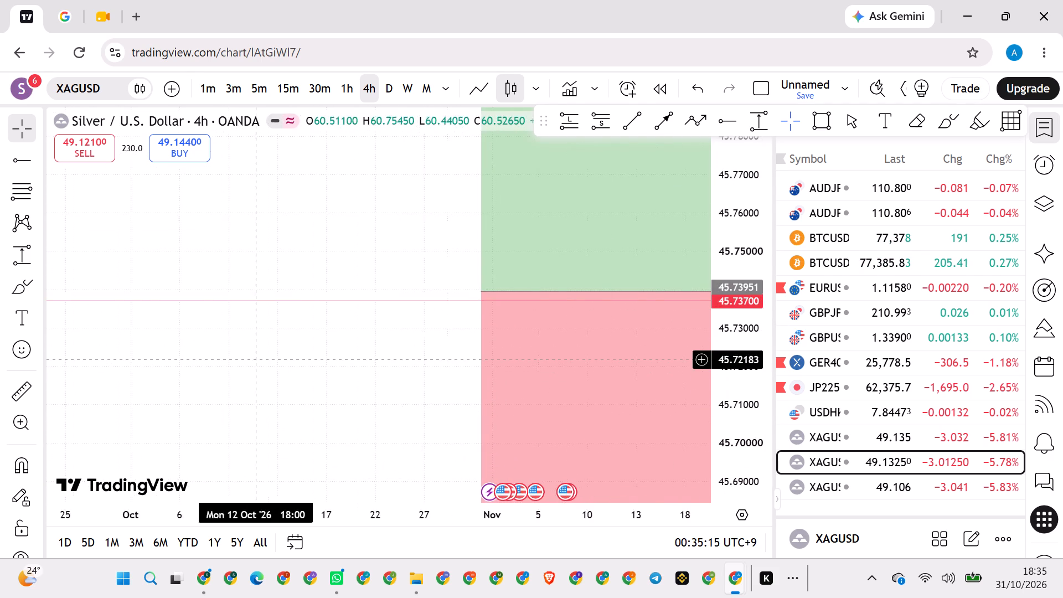
scroll(255, 359, up, 9)
drag(200, 393, 381, 395)
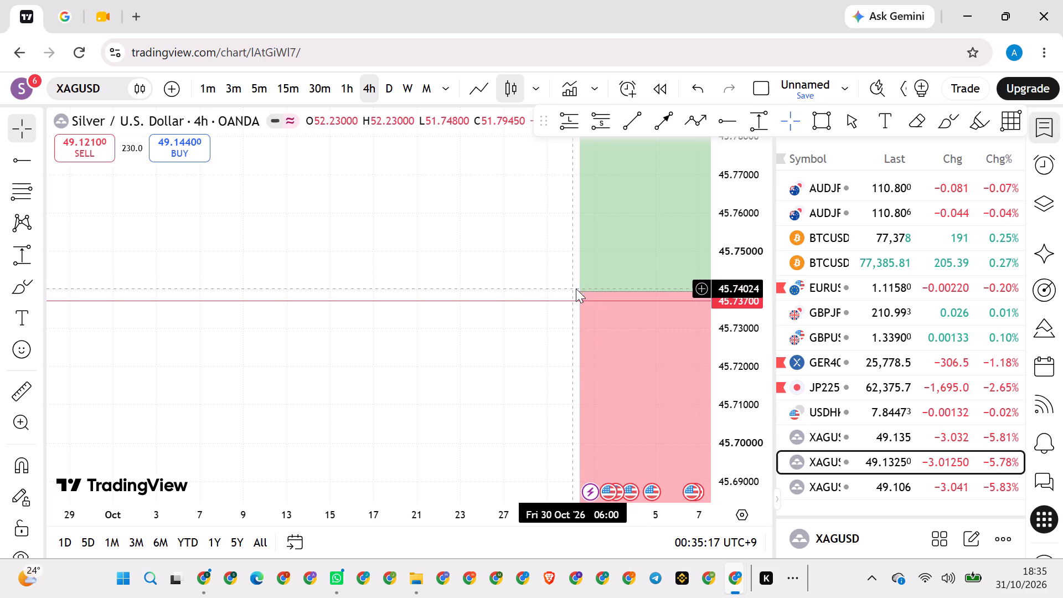
drag(578, 288, 567, 302)
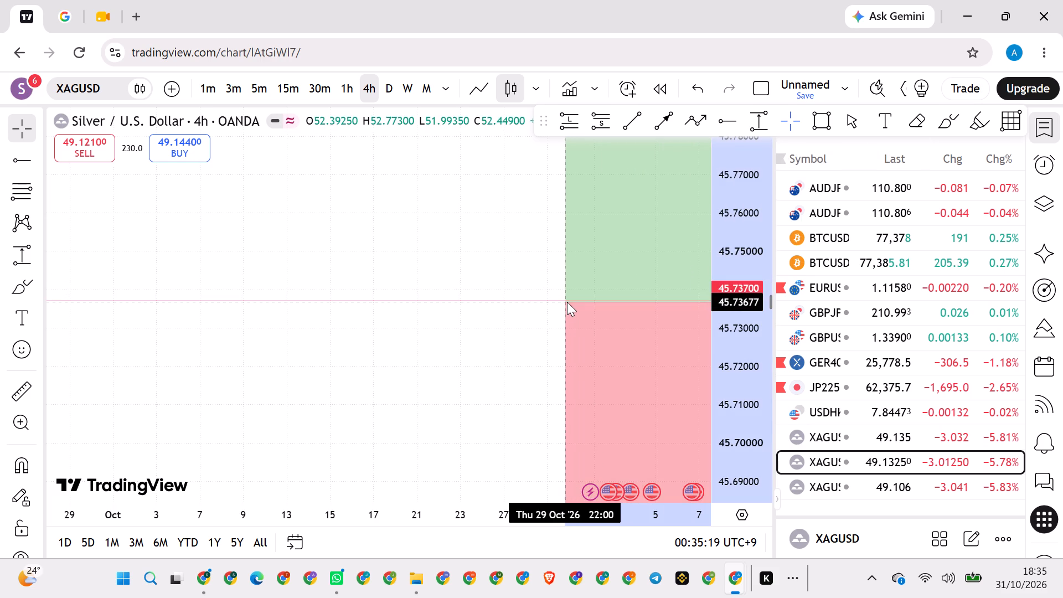
drag(567, 302, 567, 300)
click(473, 239)
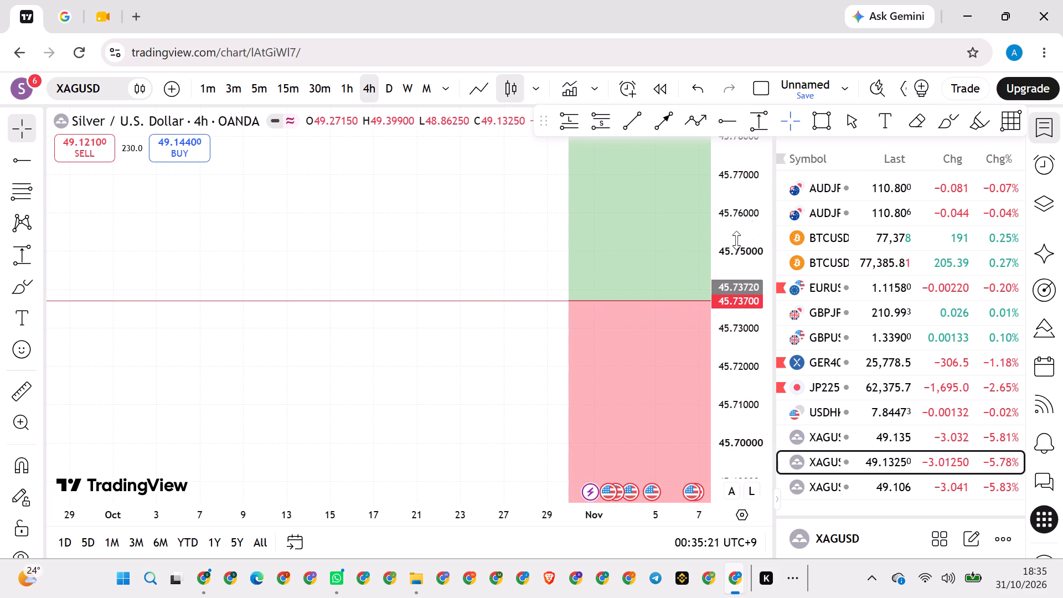
Shorten the long position's time span so that it ends at about 16 December 2026.
drag(751, 184, 740, 597)
drag(747, 177, 755, 301)
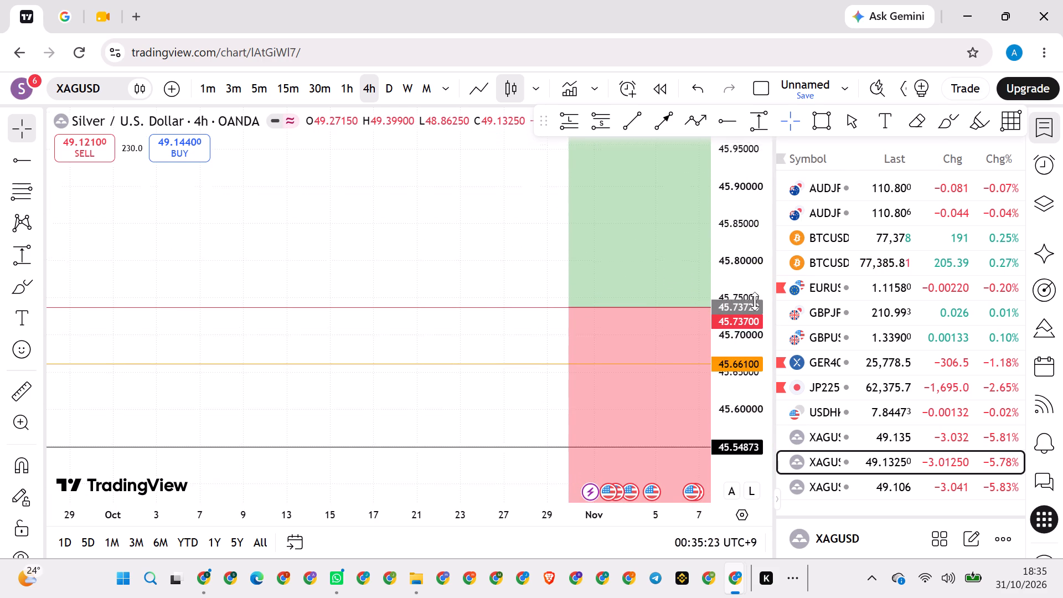
drag(755, 301, 765, 515)
scroll(570, 442, down, 20)
scroll(570, 442, down, 15)
drag(752, 187, 752, 322)
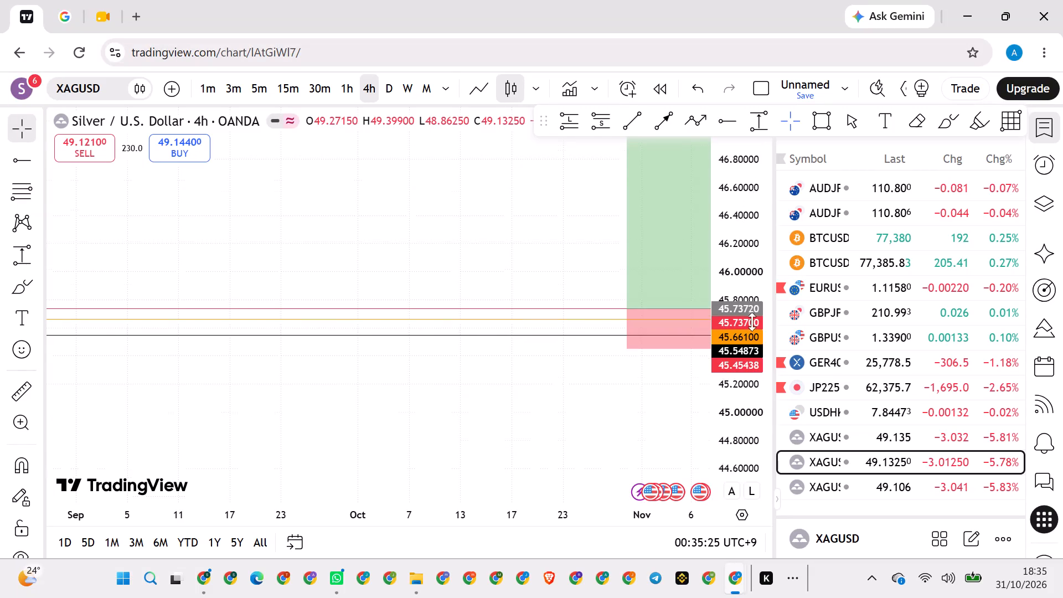
drag(752, 322, 725, 544)
scroll(571, 432, down, 7)
drag(582, 406, 403, 424)
scroll(391, 416, up, 8)
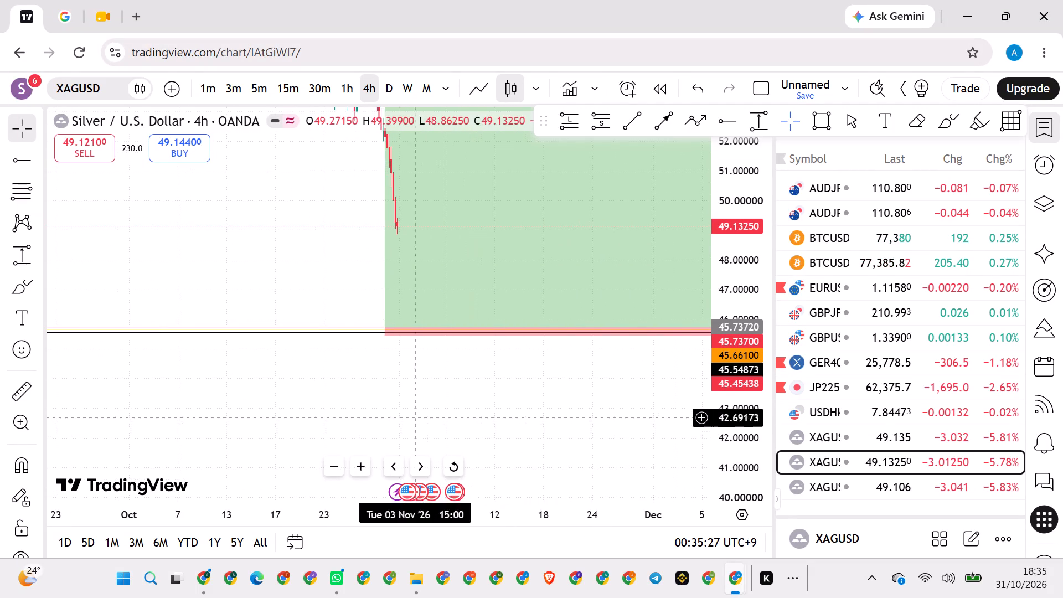
drag(569, 410, 422, 410)
scroll(422, 412, down, 13)
drag(750, 173, 711, 467)
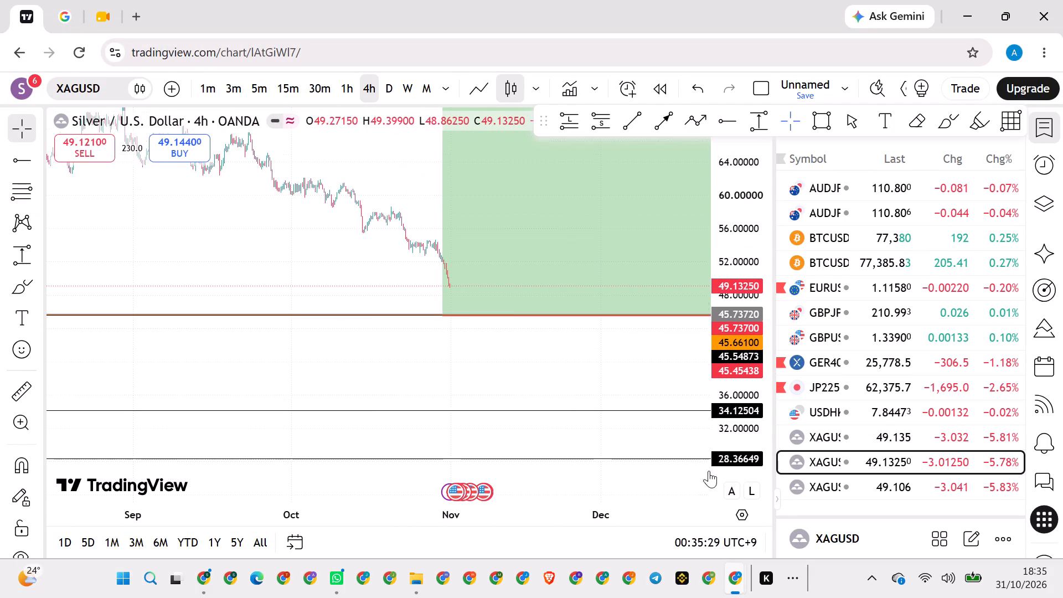
scroll(561, 432, down, 7)
drag(608, 368, 404, 372)
scroll(400, 374, down, 2)
scroll(408, 376, up, 20)
scroll(408, 376, up, 20)
scroll(408, 376, up, 20)
scroll(412, 376, down, 5)
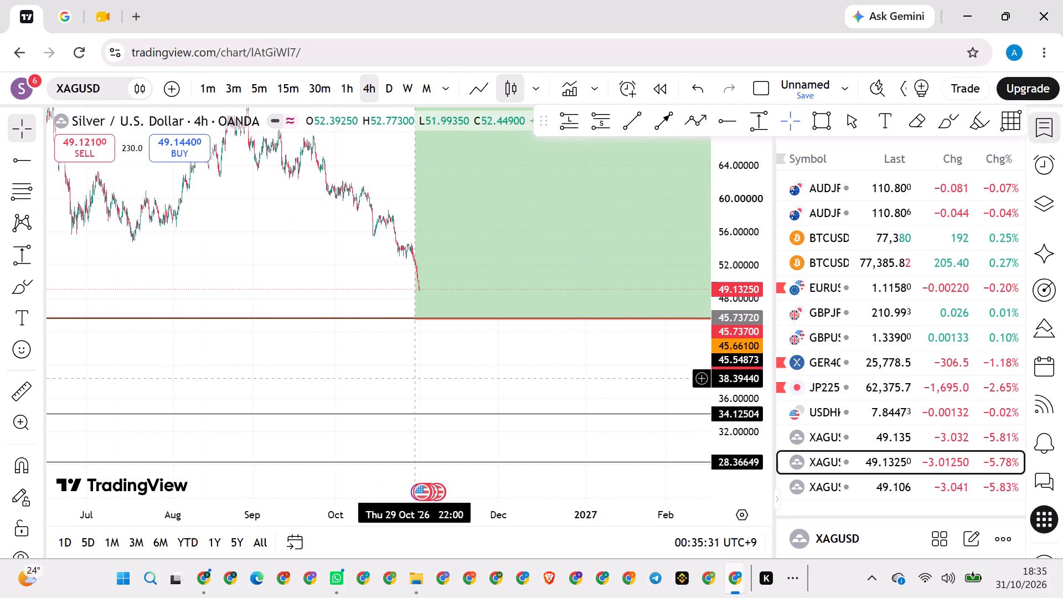
drag(583, 369, 359, 369)
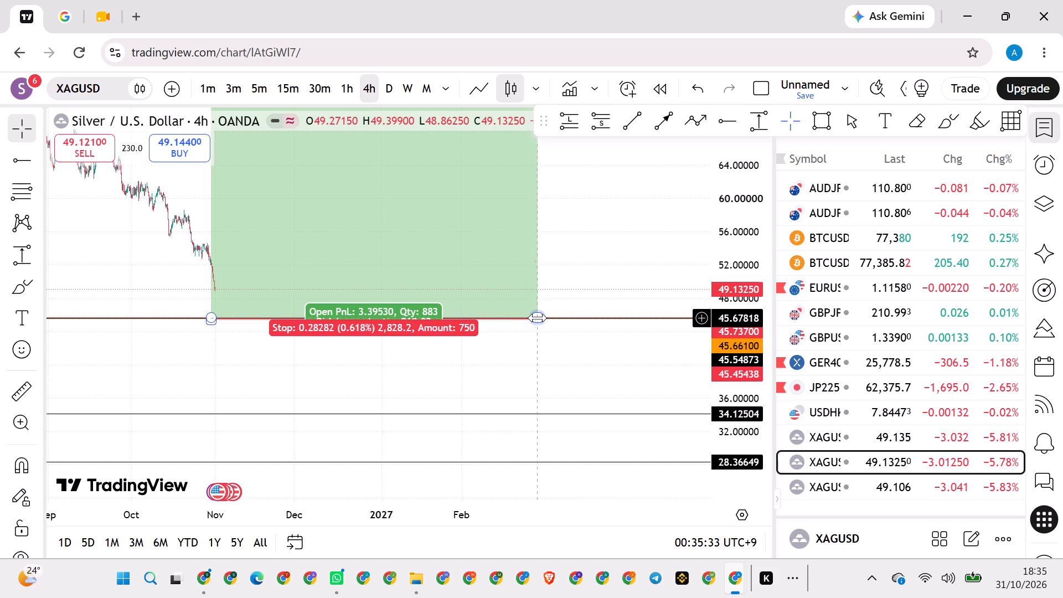
drag(538, 318, 269, 316)
drag(269, 316, 338, 328)
click(462, 378)
Shorten the long position further in time so that it ends at about 6 November 2026.
drag(340, 375, 371, 384)
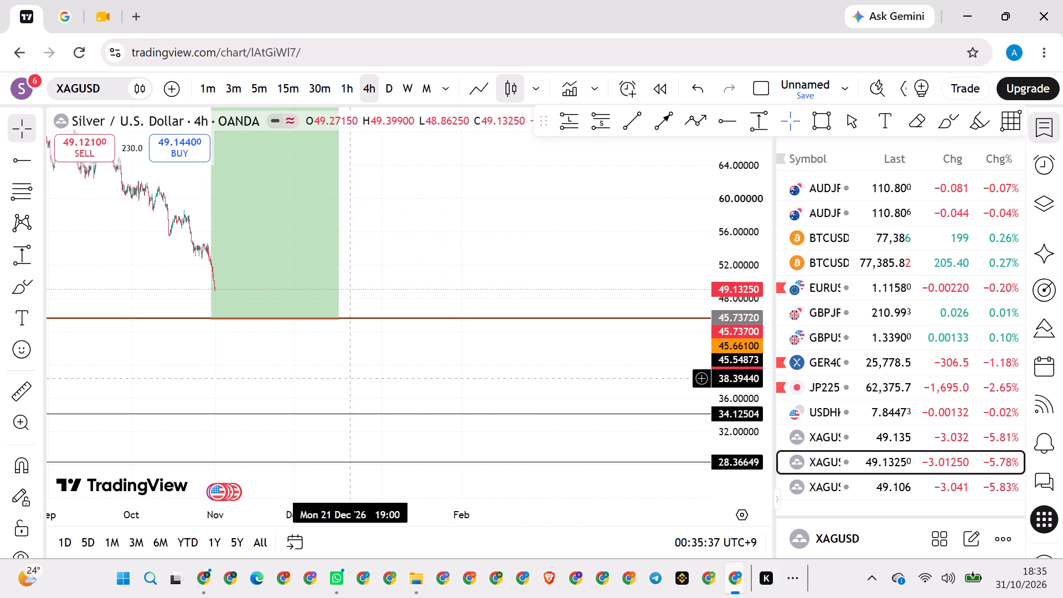
drag(371, 384, 632, 404)
scroll(736, 386, up, 18)
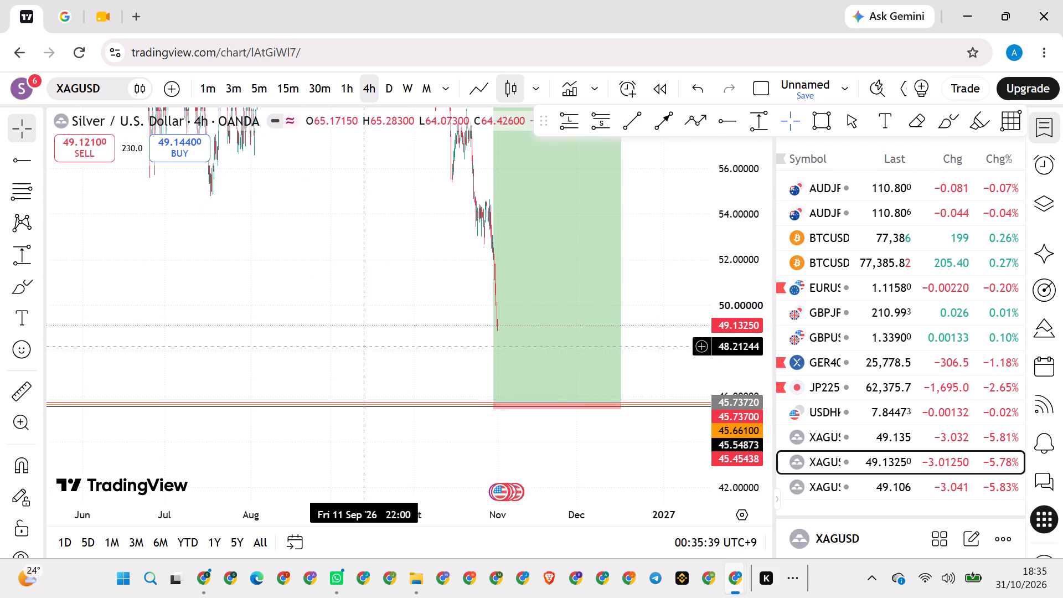
drag(294, 343, 430, 329)
scroll(417, 322, up, 20)
scroll(417, 322, up, 20)
scroll(417, 322, up, 20)
drag(339, 353, 92, 303)
drag(594, 334, 592, 334)
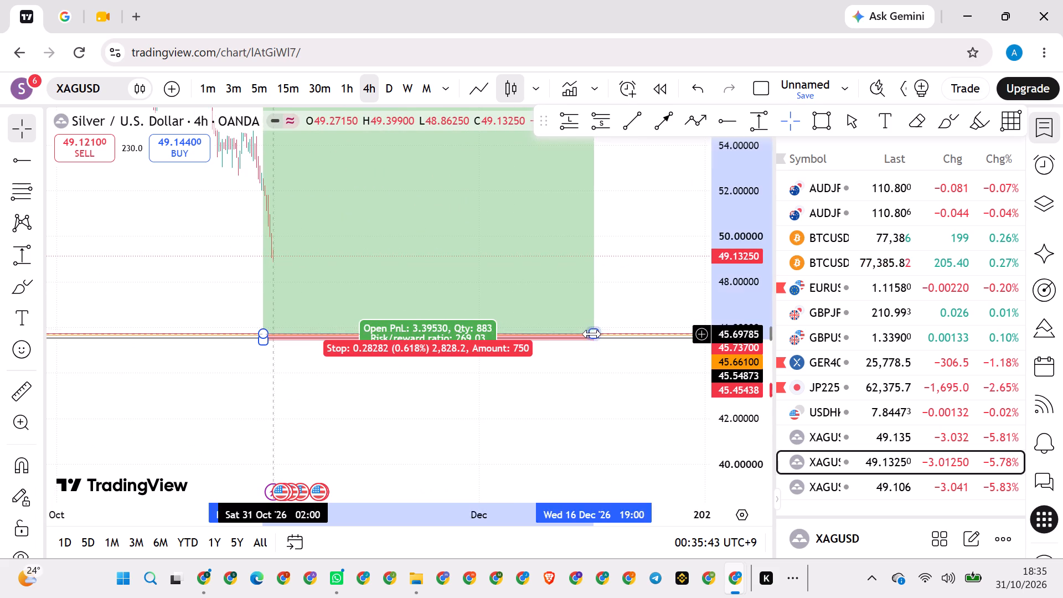
drag(592, 334, 347, 335)
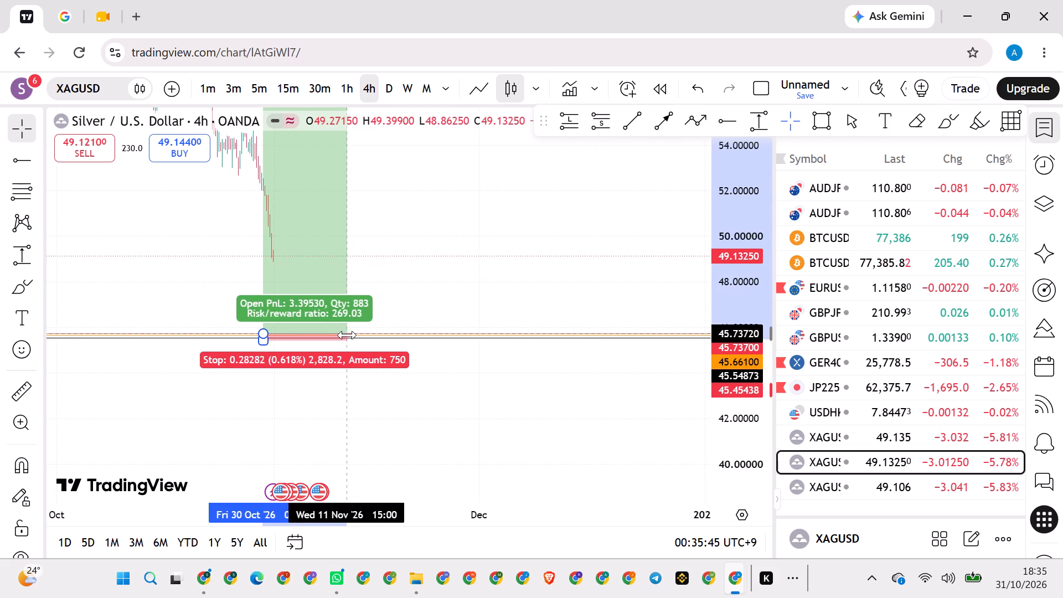
drag(347, 335, 340, 335)
click(414, 429)
drag(343, 413, 675, 405)
scroll(636, 419, up, 20)
scroll(636, 419, up, 7)
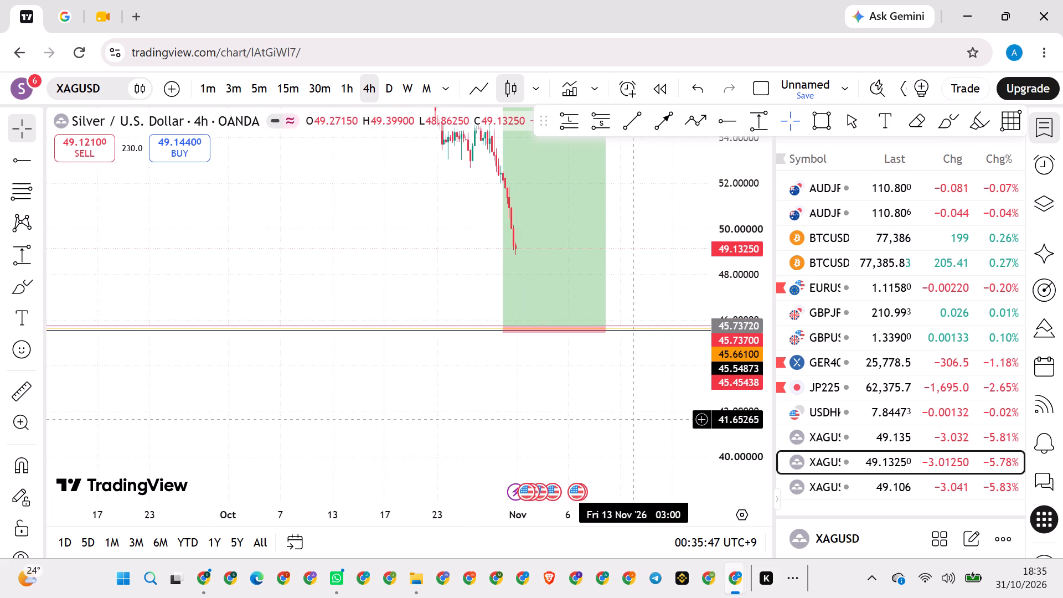
scroll(633, 419, up, 15)
drag(273, 415, 479, 415)
scroll(480, 410, up, 3)
drag(570, 396, 334, 399)
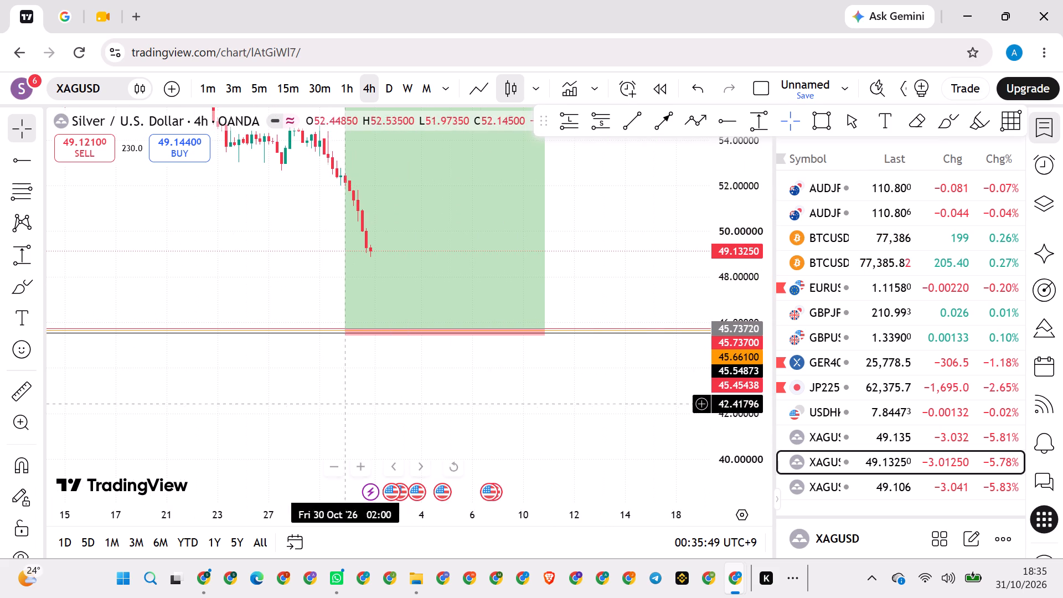
drag(548, 329, 472, 329)
click(516, 372)
Examine the shortened long position and its stop zone against the support rays and the latest price decline.
drag(494, 386, 580, 392)
scroll(730, 366, up, 16)
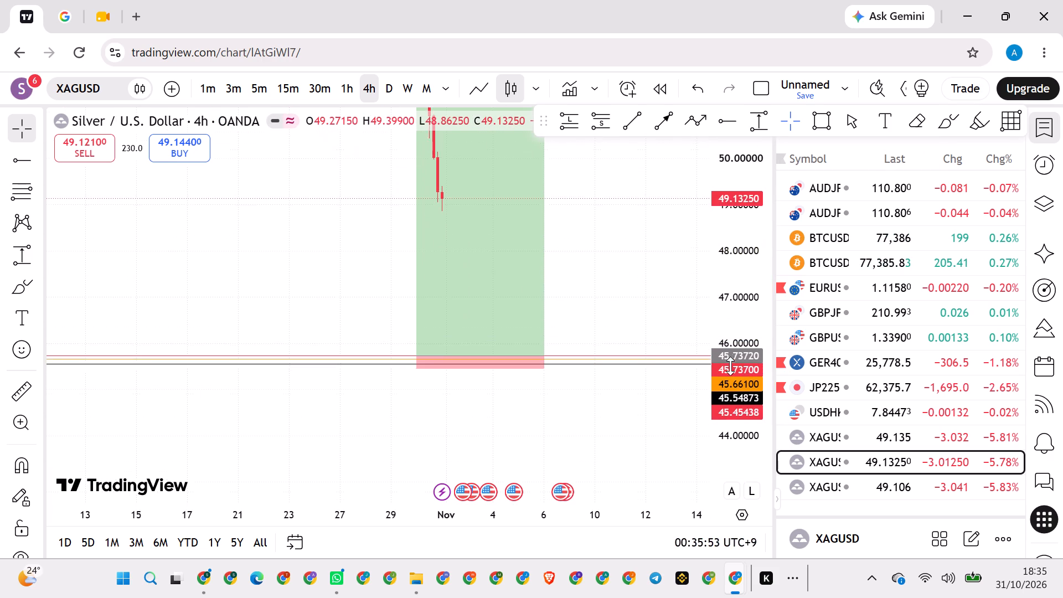
scroll(730, 366, down, 15)
scroll(730, 366, up, 4)
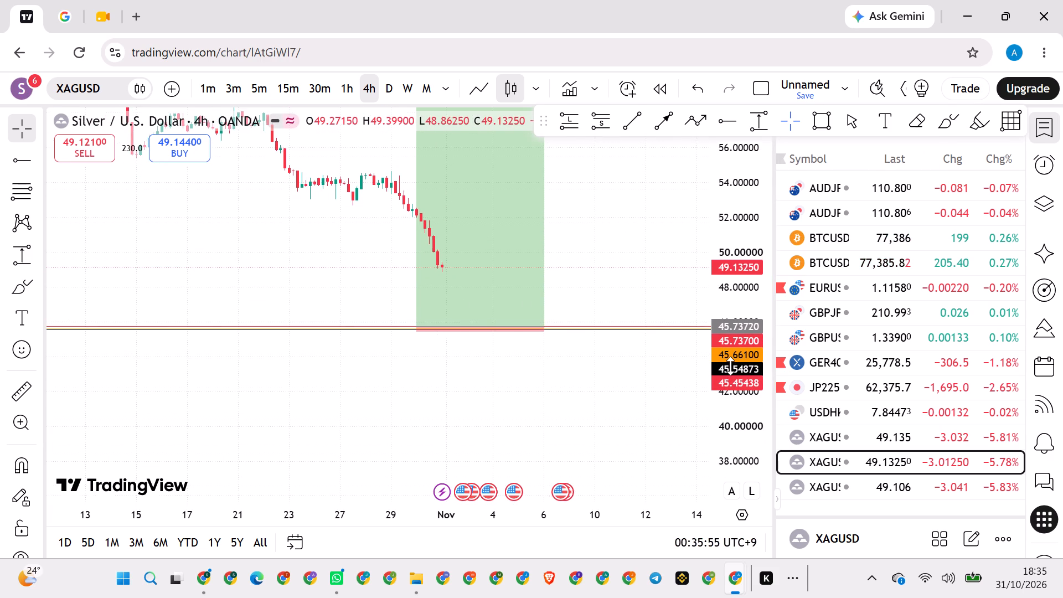
scroll(730, 366, up, 17)
scroll(730, 366, up, 11)
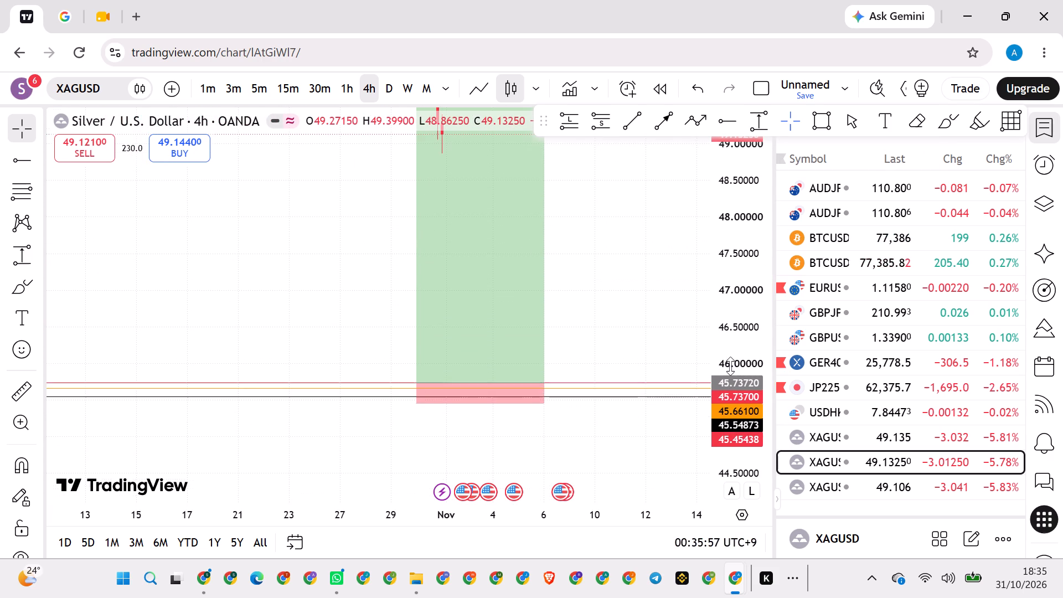
scroll(730, 368, down, 1)
scroll(344, 273, down, 10)
drag(362, 248, 369, 292)
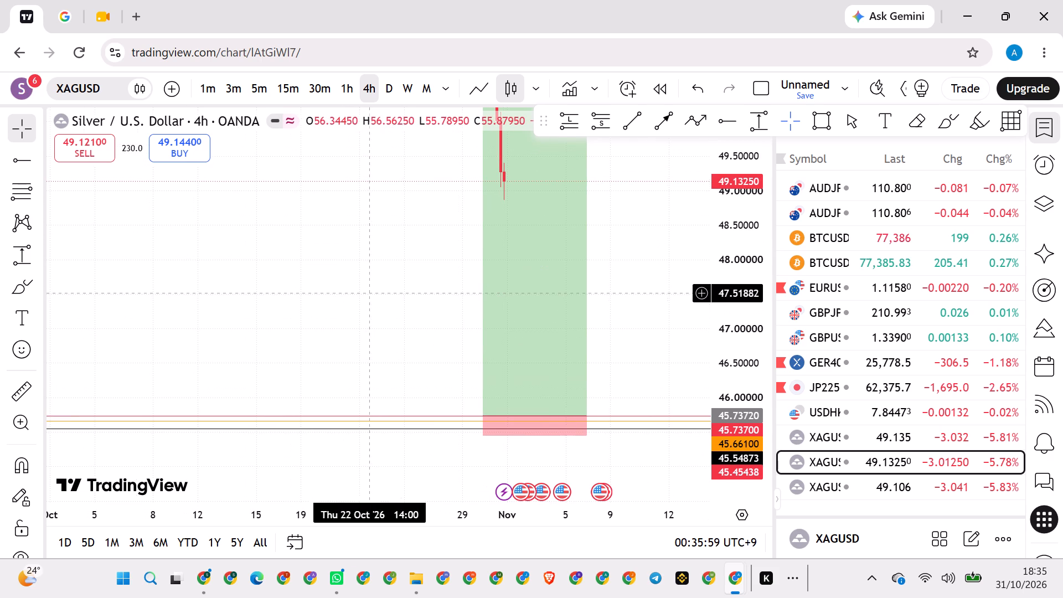
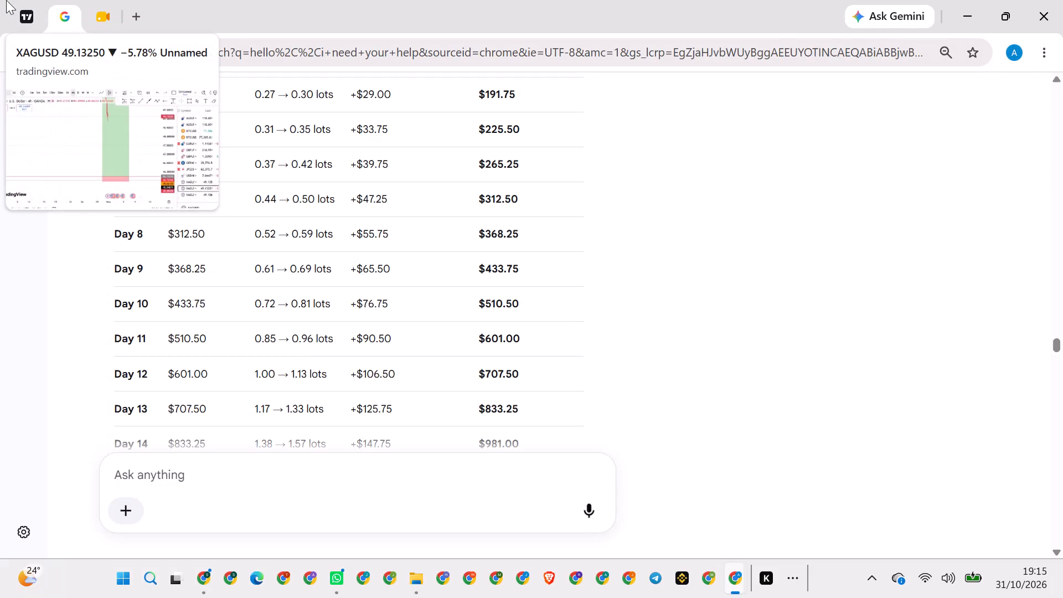
Return to the XAGUSD 4-hour chart on TradingView and examine the long position against the wider October price decline.
click(24, 18)
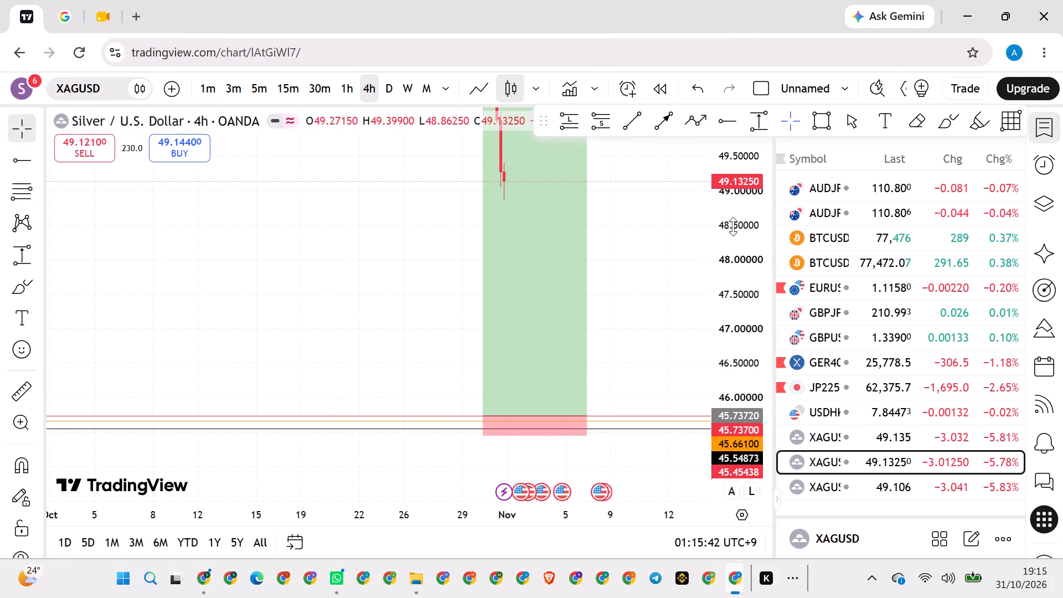
drag(747, 233, 767, 455)
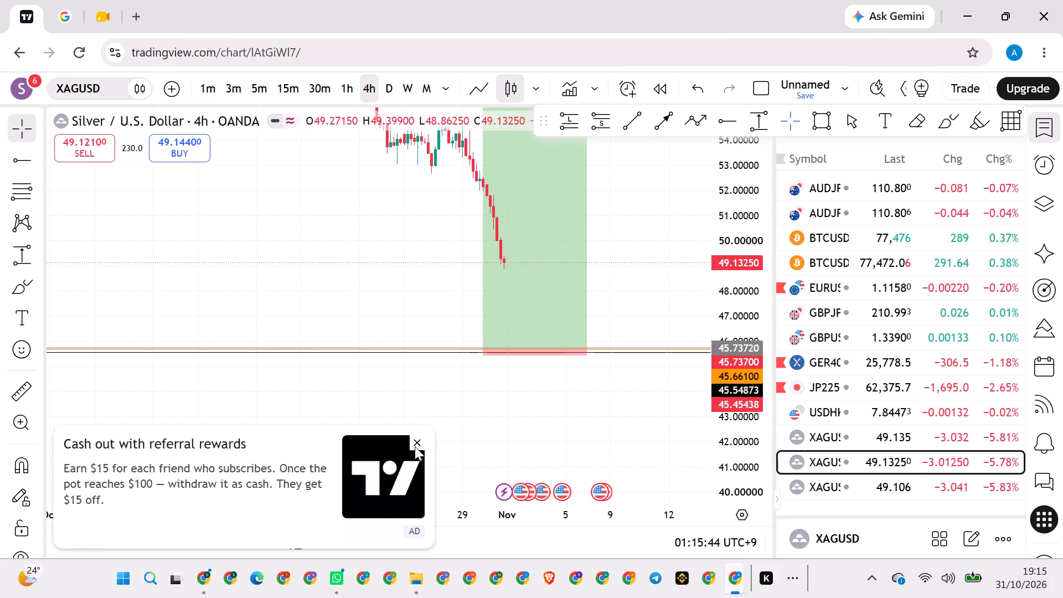
click(415, 444)
drag(746, 169, 742, 323)
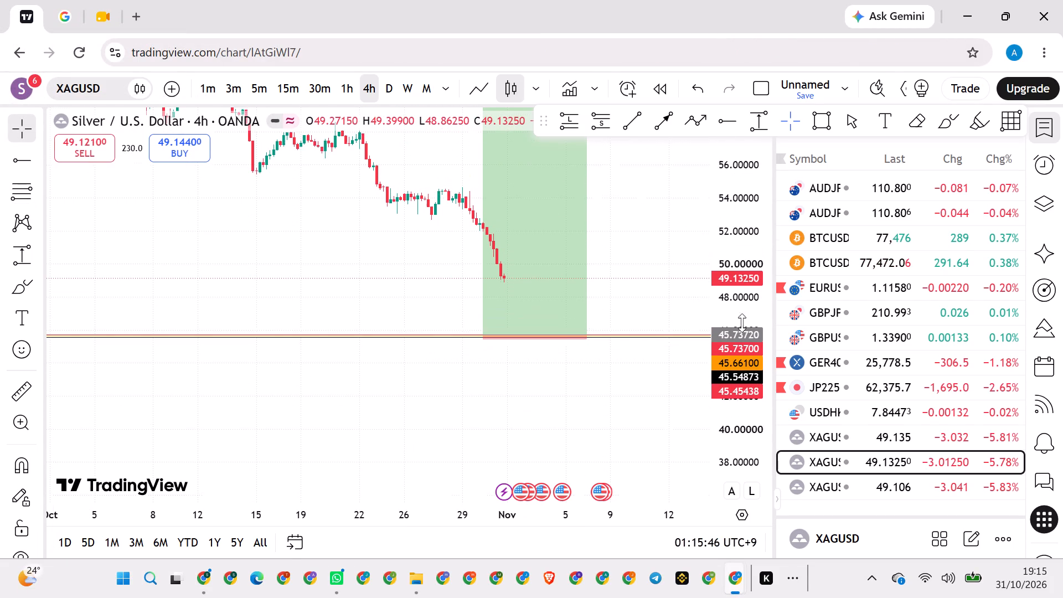
drag(742, 323, 741, 323)
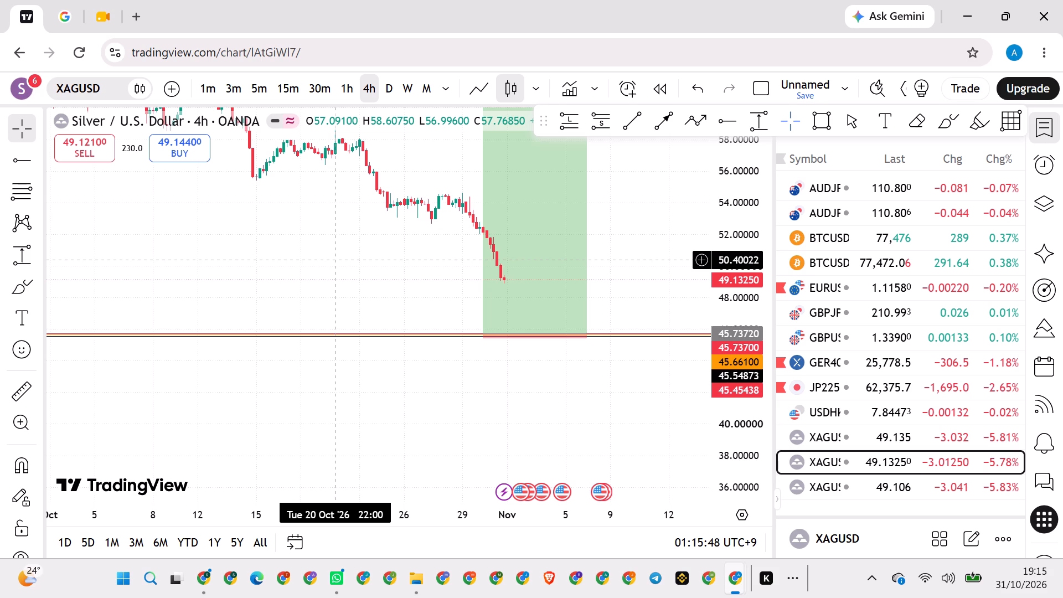
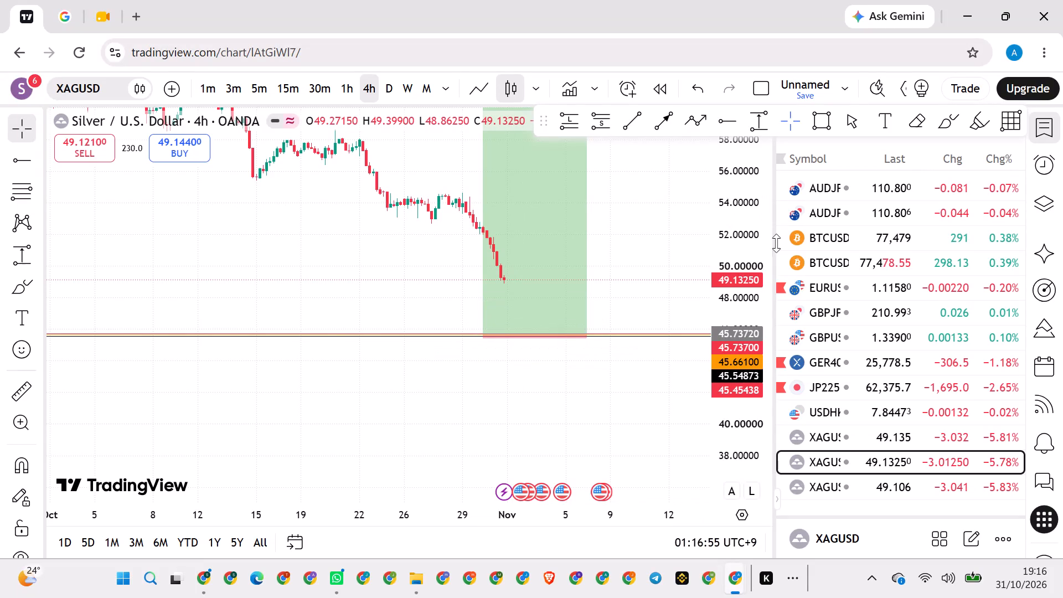
Open the Bitstamp BTCUSD chart from the watchlist and examine its price action on the 4-hour and daily timeframes.
click(830, 243)
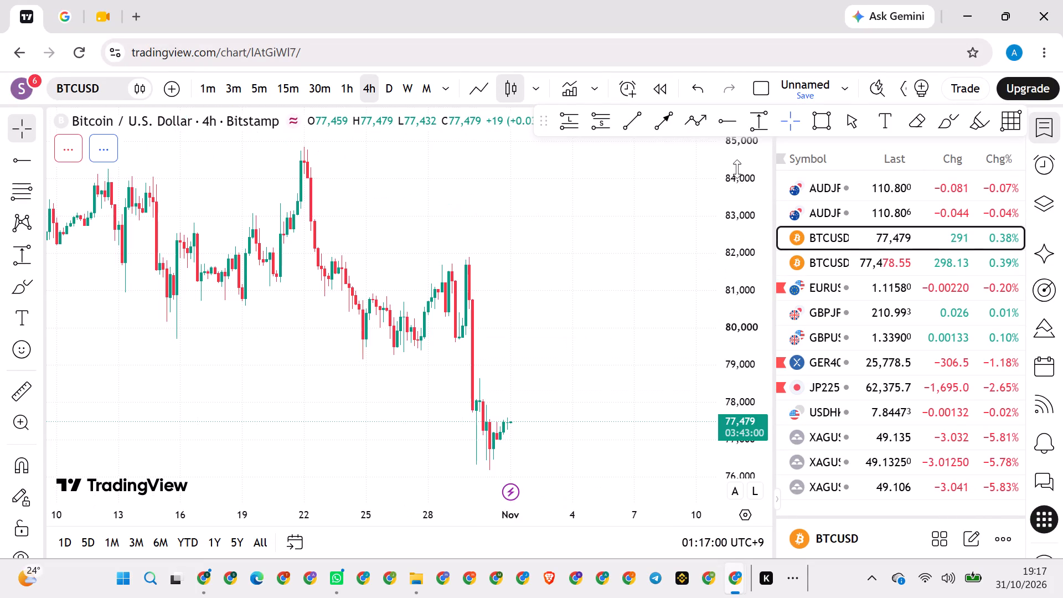
drag(737, 171, 725, 369)
scroll(612, 358, down, 6)
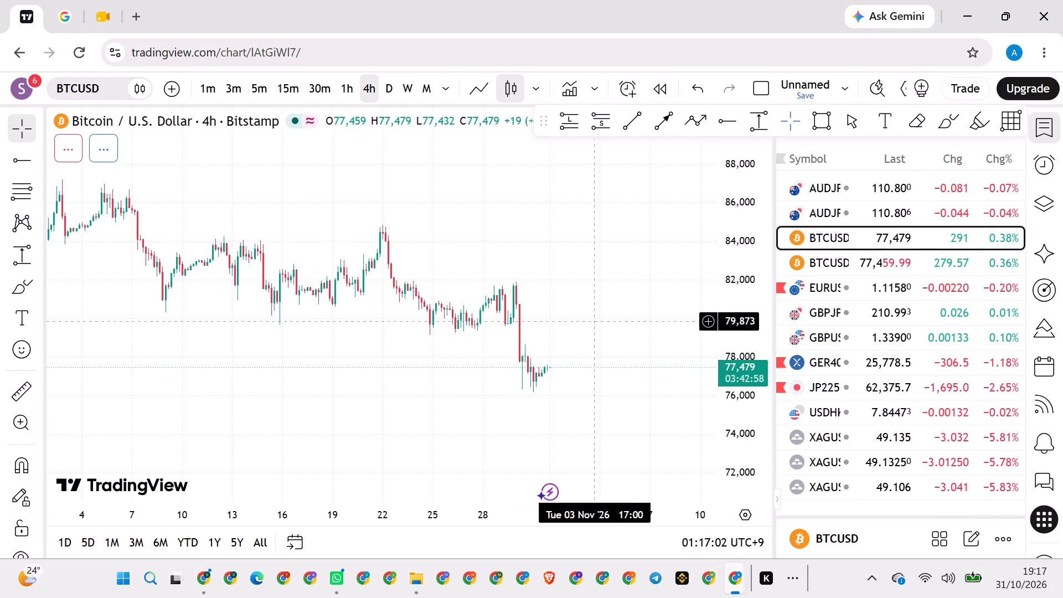
click(388, 88)
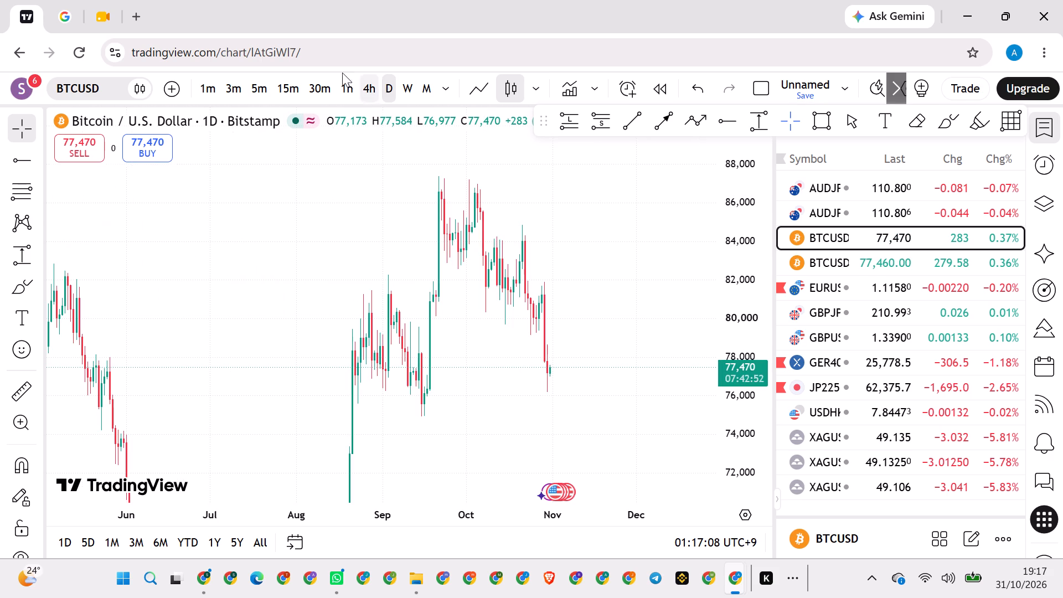
drag(735, 188, 715, 393)
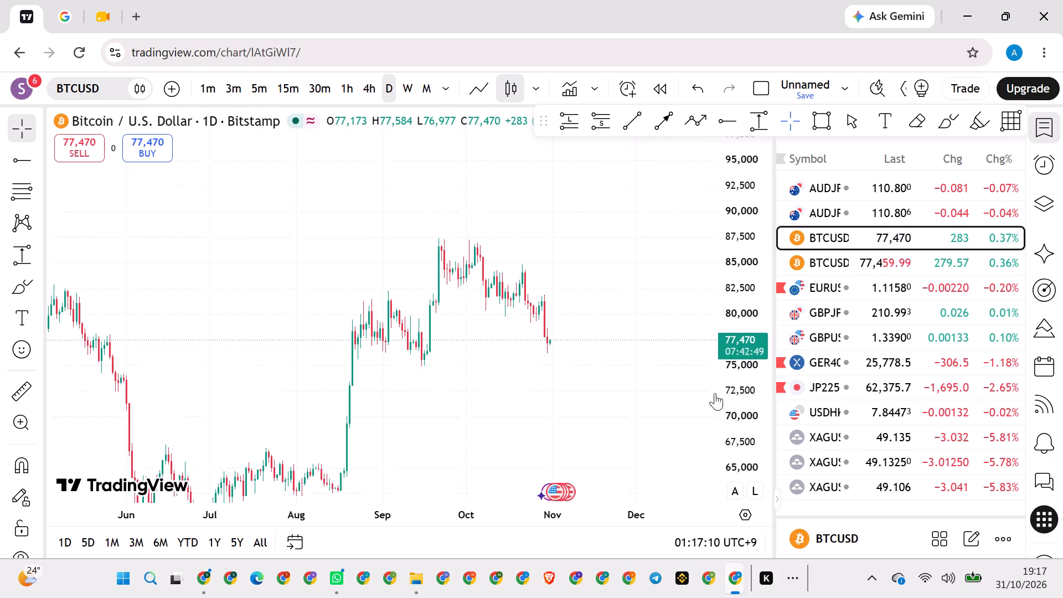
drag(715, 393, 701, 417)
scroll(510, 360, up, 2)
drag(461, 393, 514, 388)
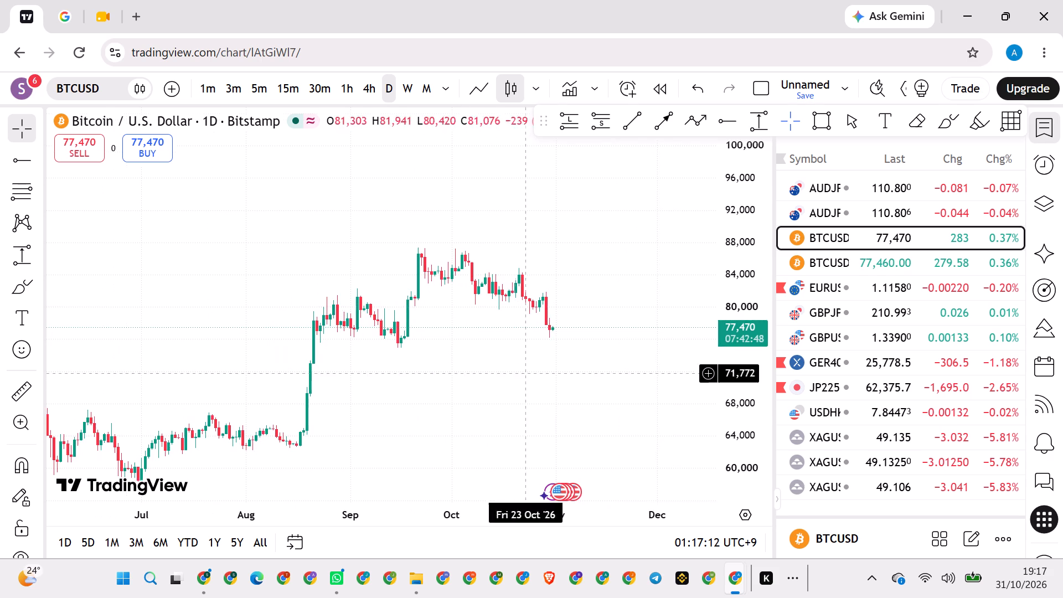
Switch to the Coinbase BTCUSD chart and review its long position and marked levels on the daily and 1-hour timeframes.
click(821, 257)
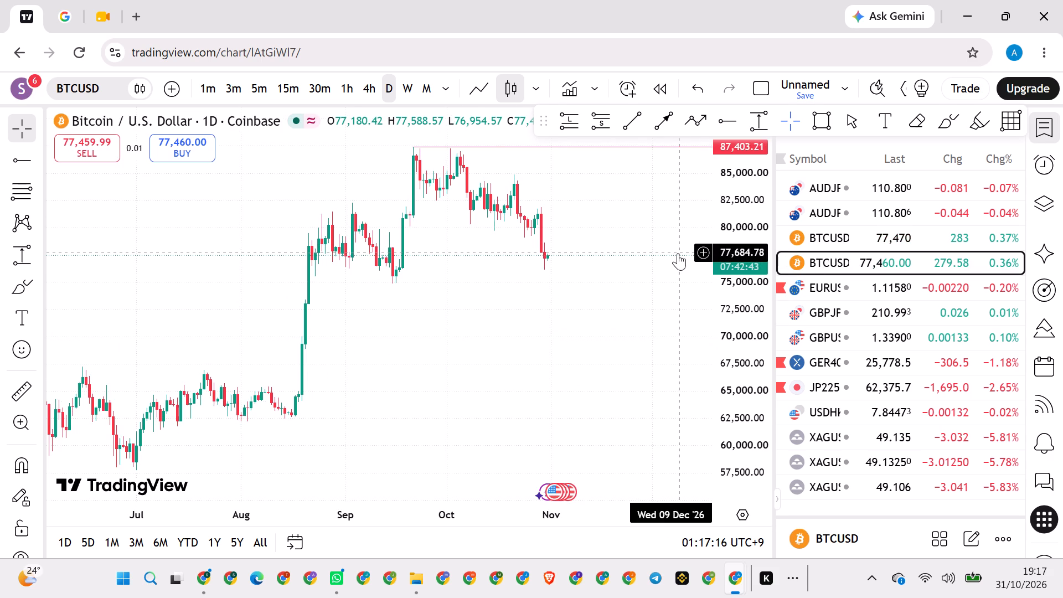
scroll(469, 337, up, 15)
scroll(467, 337, down, 3)
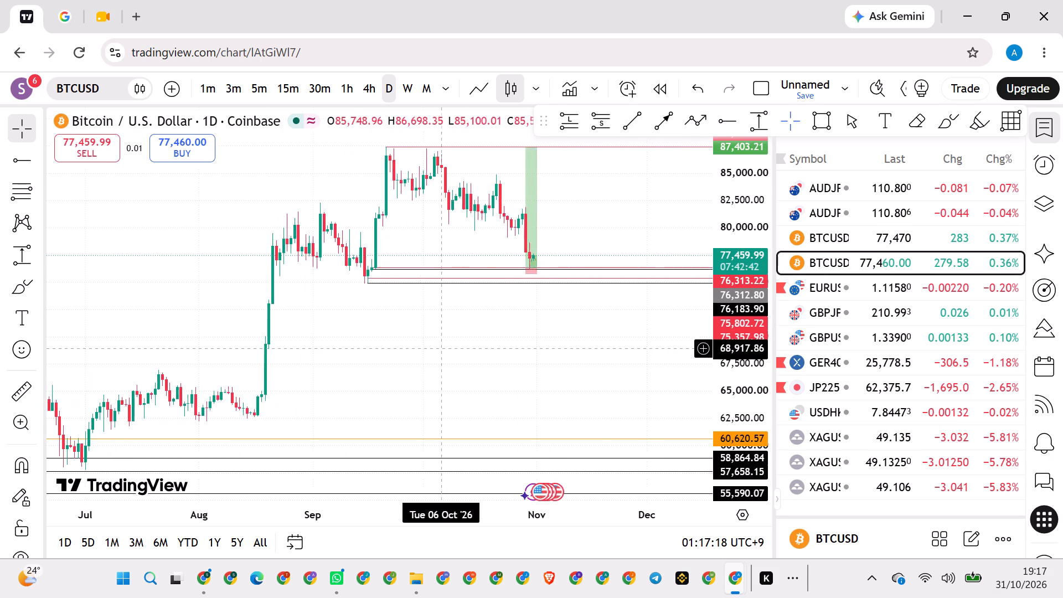
drag(422, 346, 484, 365)
scroll(484, 365, up, 1)
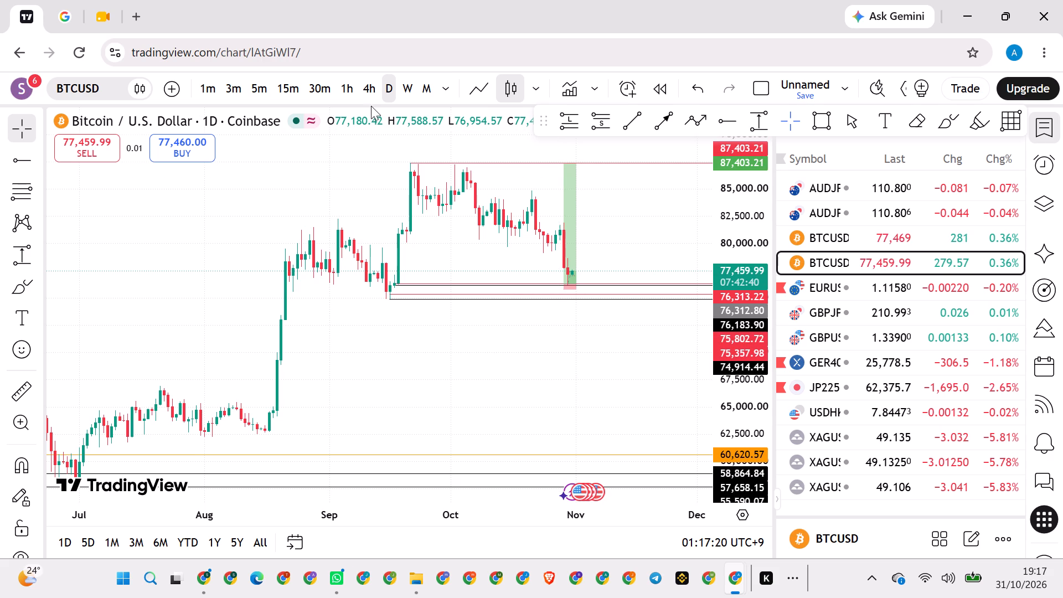
click(347, 83)
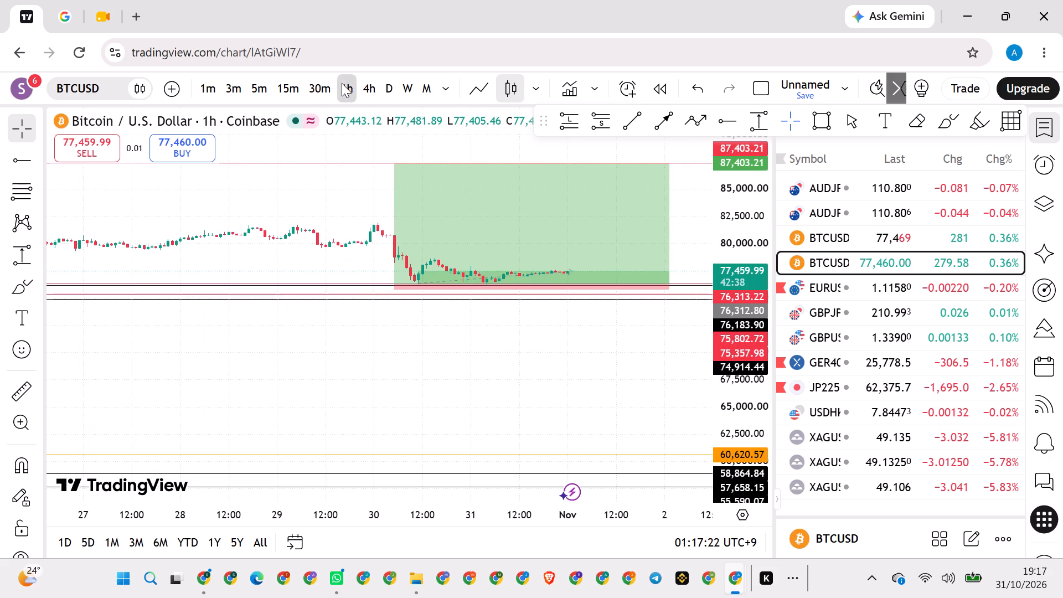
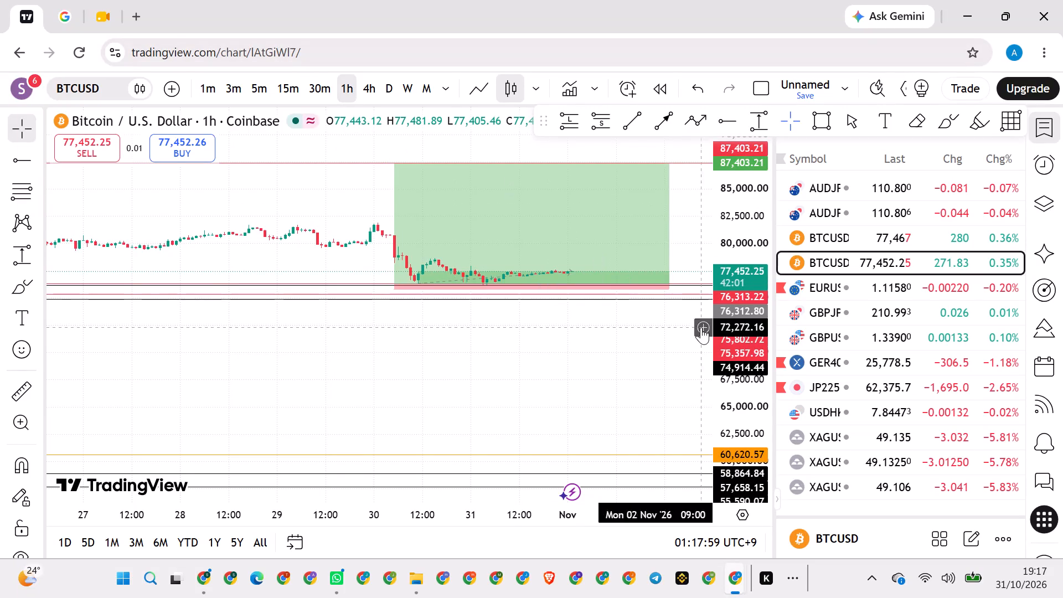
Examine the Coinbase BTCUSD 1-hour price action around the long position's entry, stop zone and the support lines below it.
scroll(738, 336, up, 13)
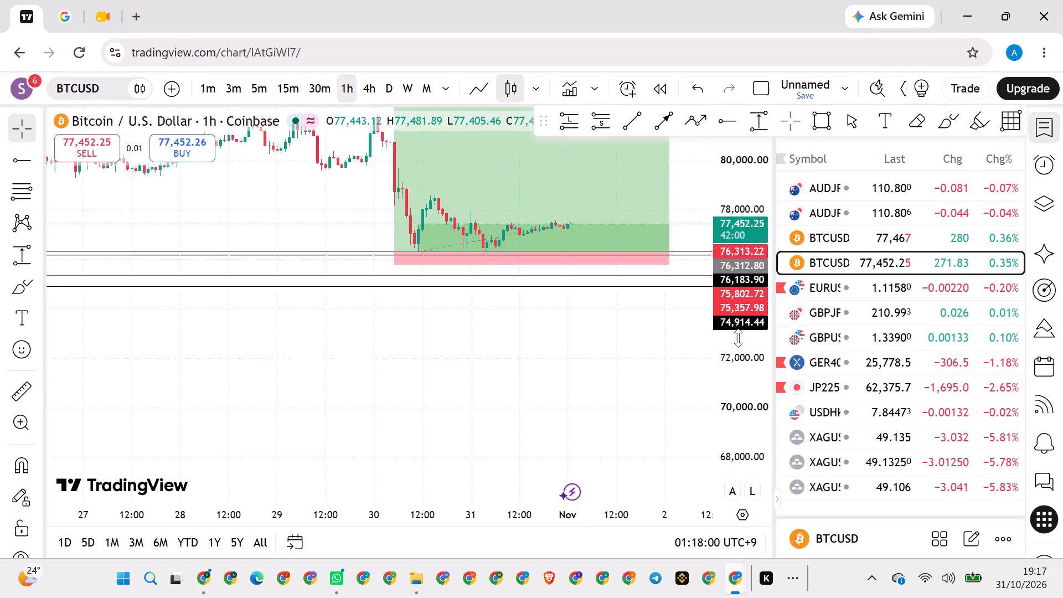
scroll(738, 338, up, 20)
scroll(738, 338, up, 15)
scroll(477, 347, down, 20)
scroll(477, 347, down, 20)
scroll(477, 347, down, 10)
drag(475, 301, 452, 466)
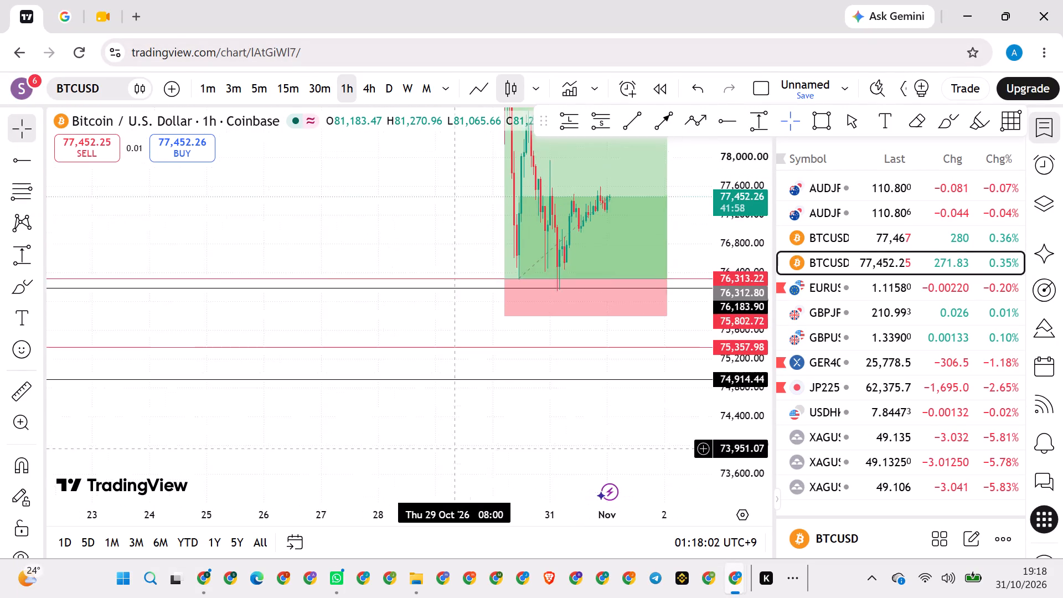
drag(452, 466, 445, 492)
scroll(312, 246, up, 2)
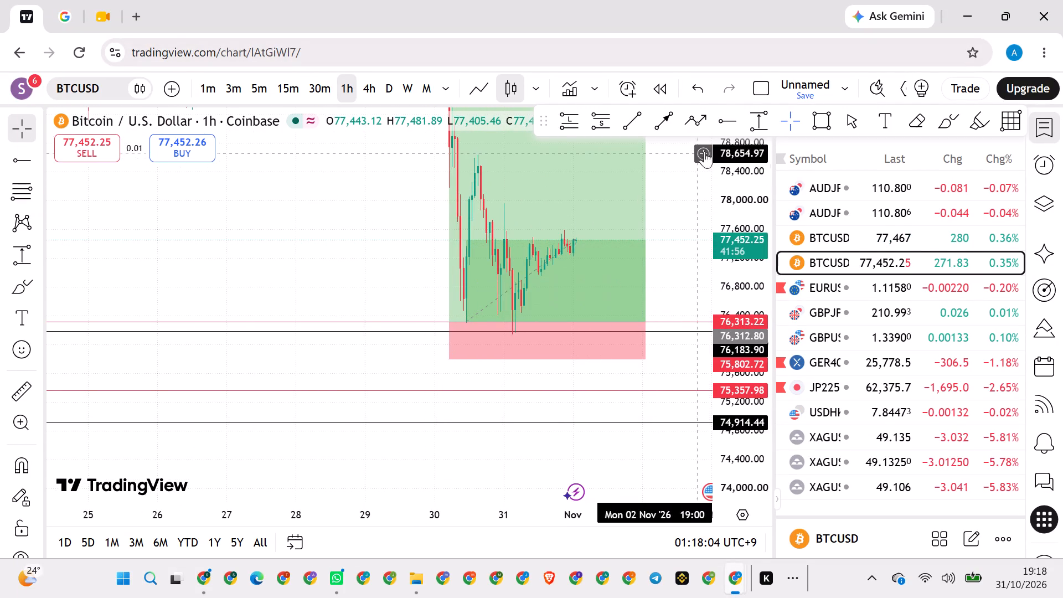
drag(750, 173, 736, 372)
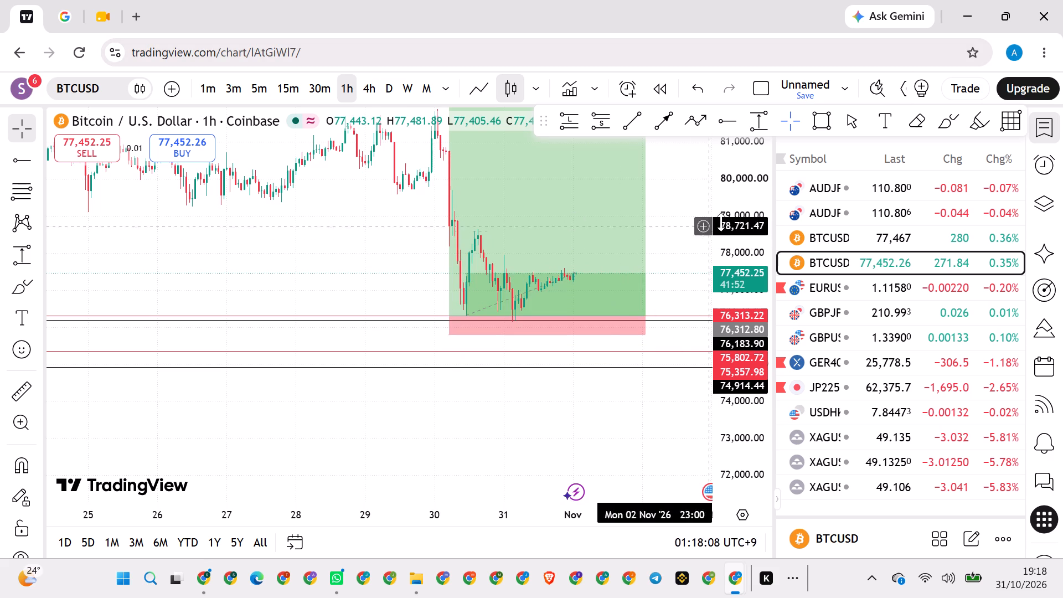
scroll(743, 220, up, 6)
scroll(743, 220, up, 20)
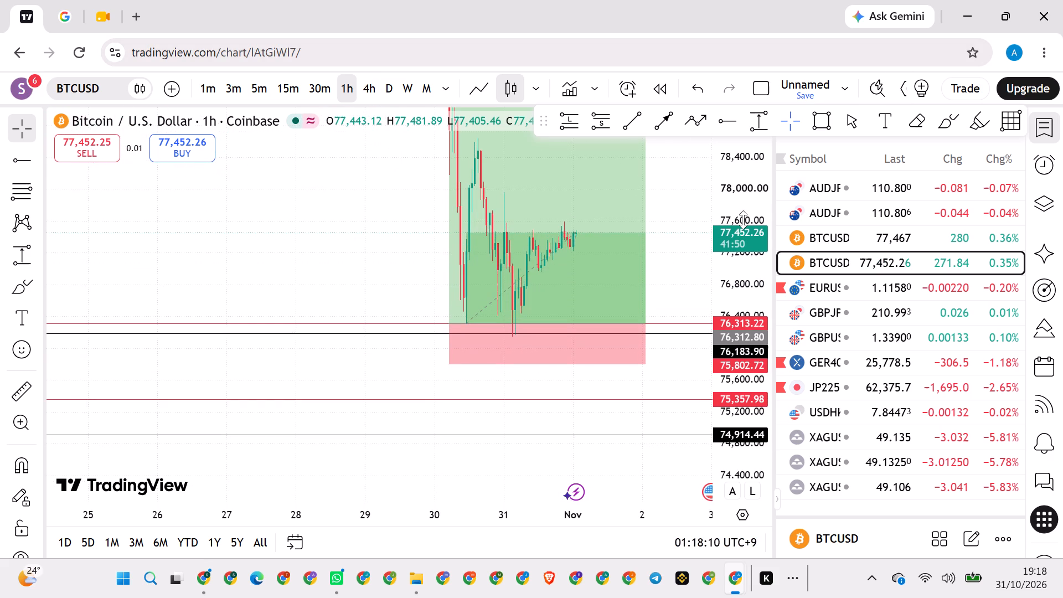
scroll(743, 220, up, 2)
scroll(257, 215, up, 14)
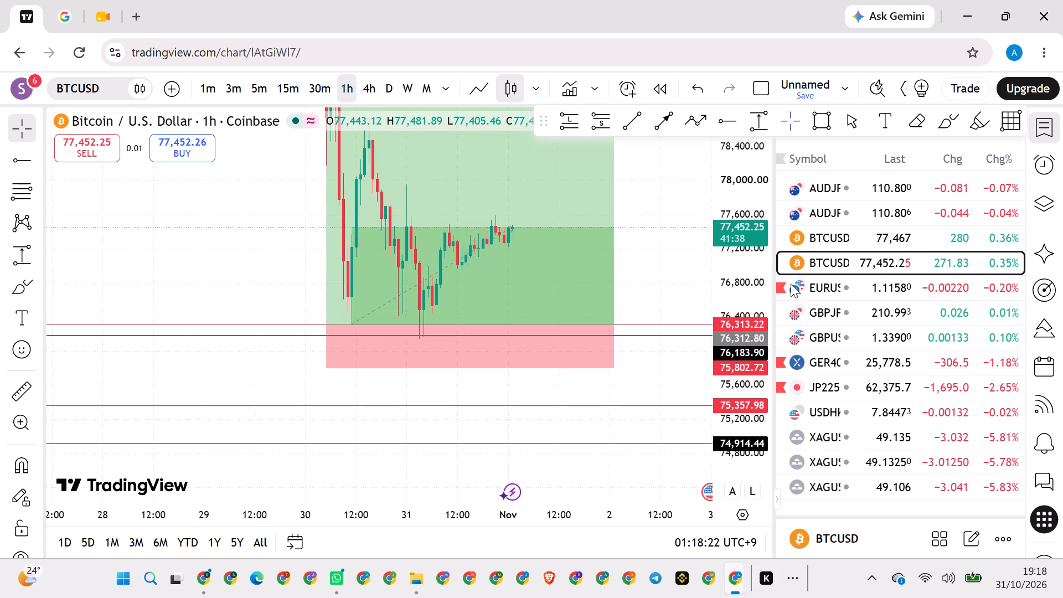
Open the EURUSD chart from the watchlist and review its long position and marked levels on the 1-hour timeframe.
click(822, 292)
drag(742, 181, 740, 190)
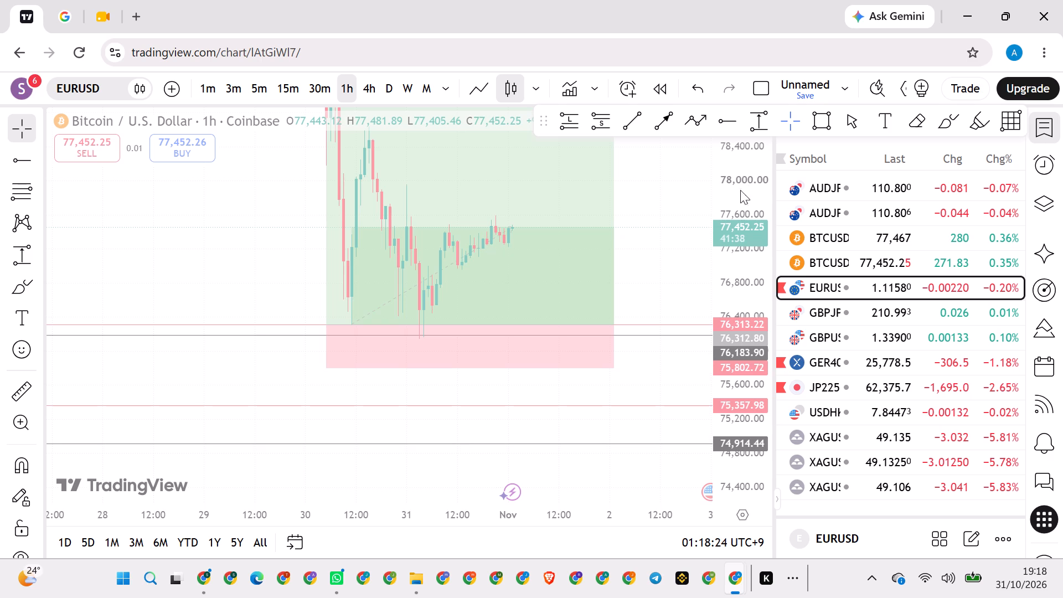
drag(740, 190, 728, 337)
drag(737, 207, 710, 369)
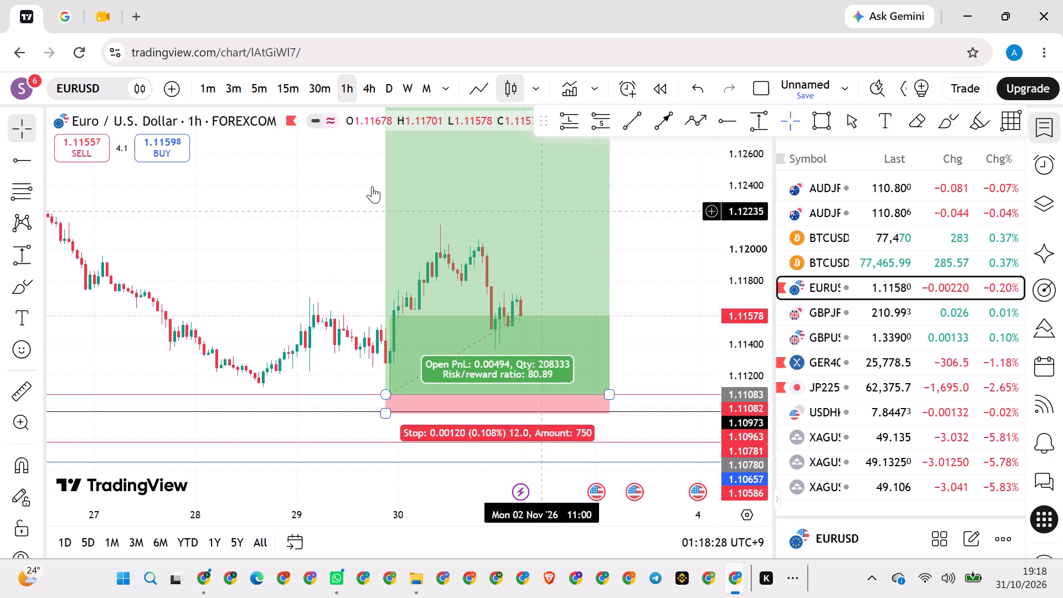
drag(297, 199, 278, 195)
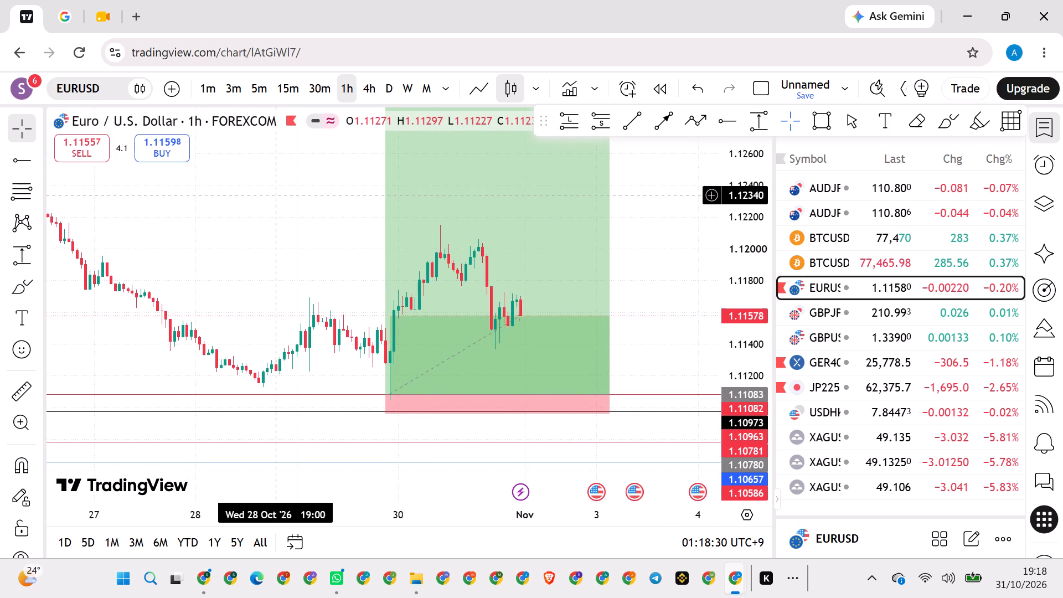
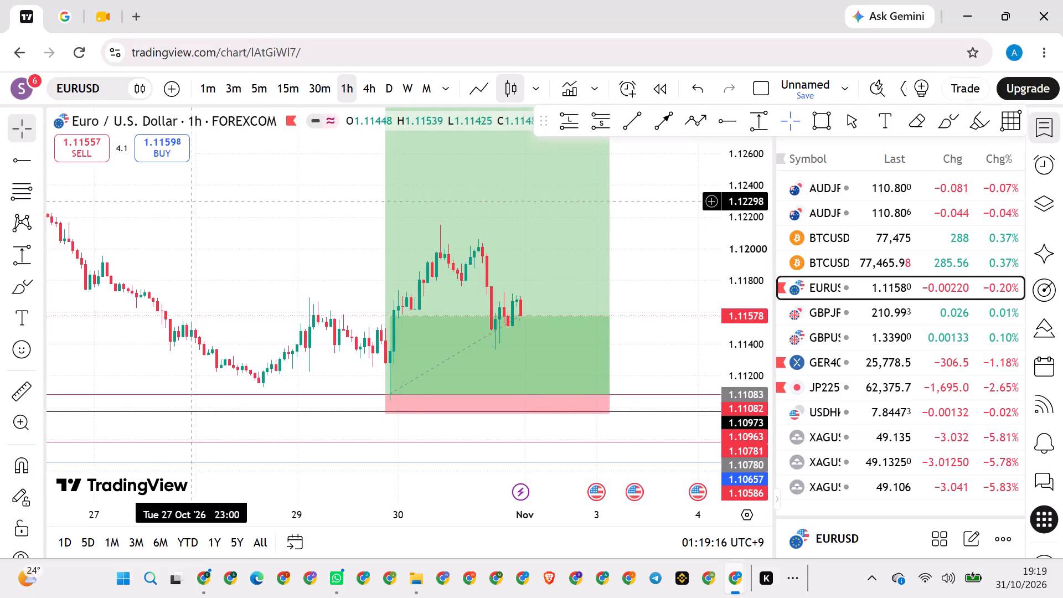
Switch EURUSD to the 4-hour timeframe and examine recent price action around the long position and nearby levels.
scroll(225, 214, down, 1)
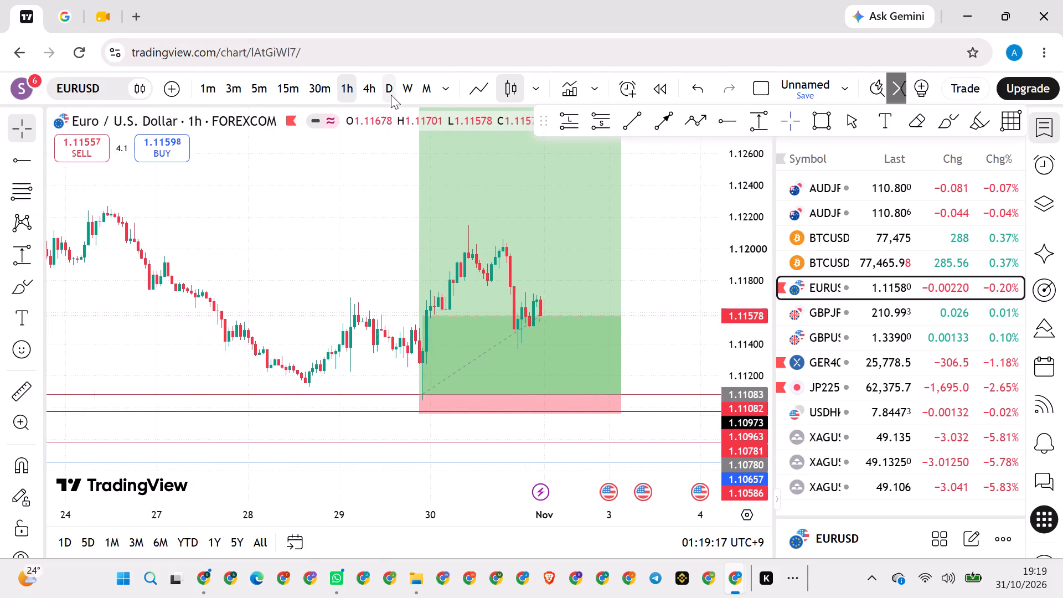
click(368, 88)
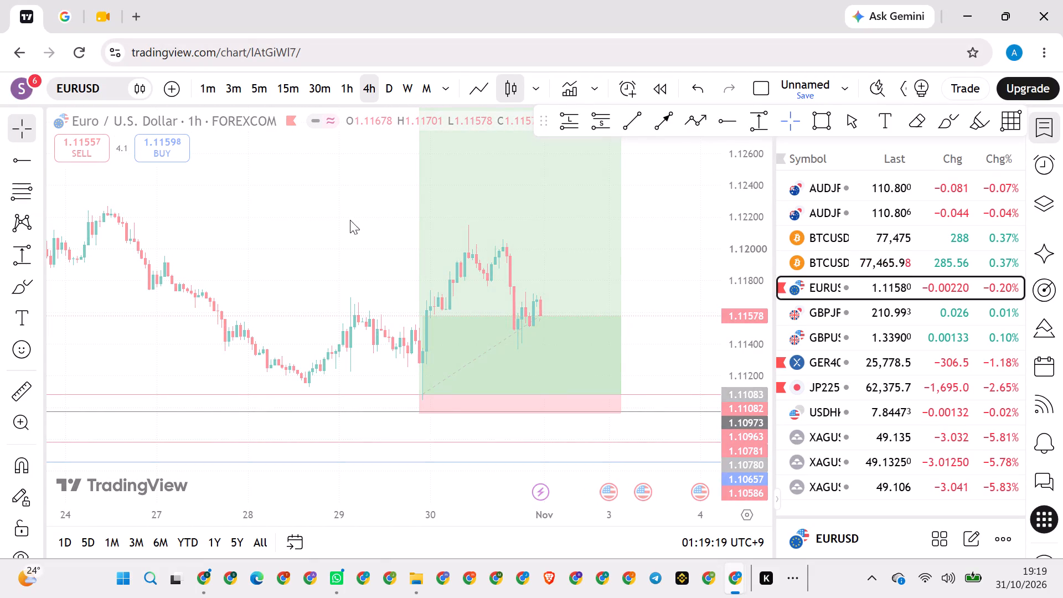
scroll(468, 297, up, 10)
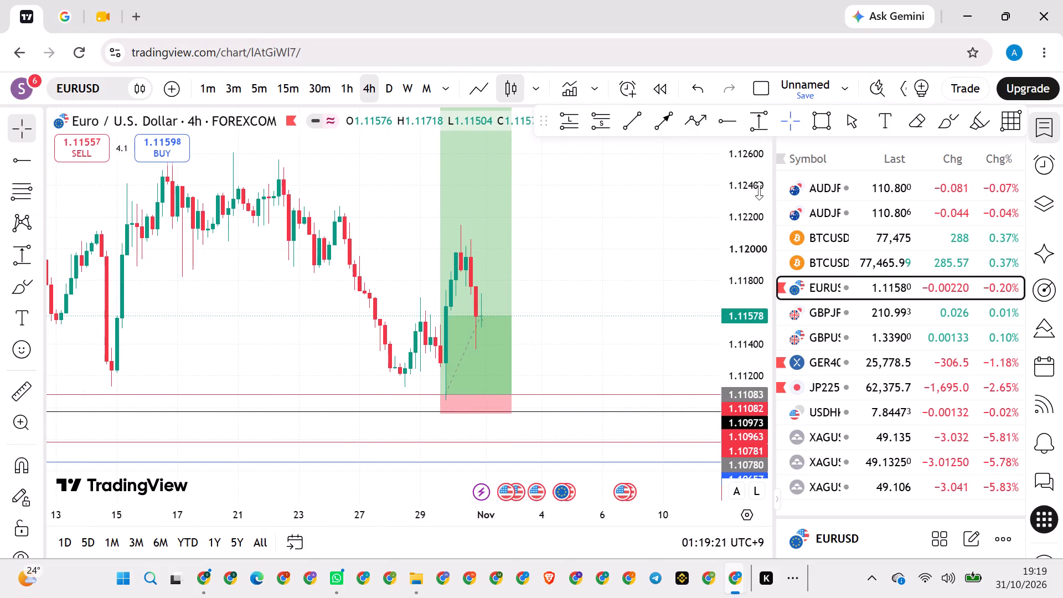
drag(745, 212, 716, 297)
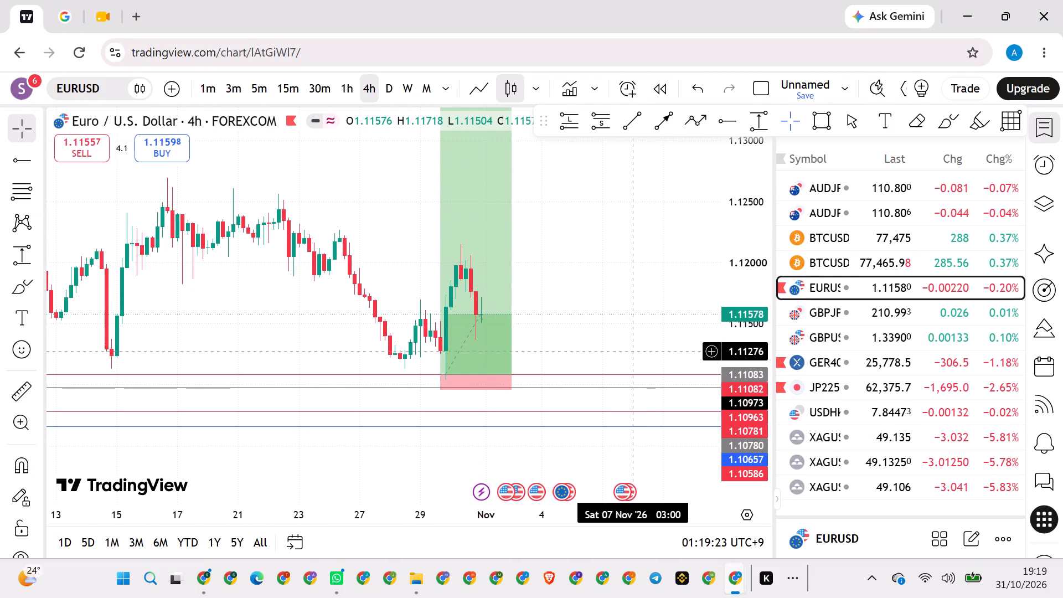
scroll(746, 338, up, 11)
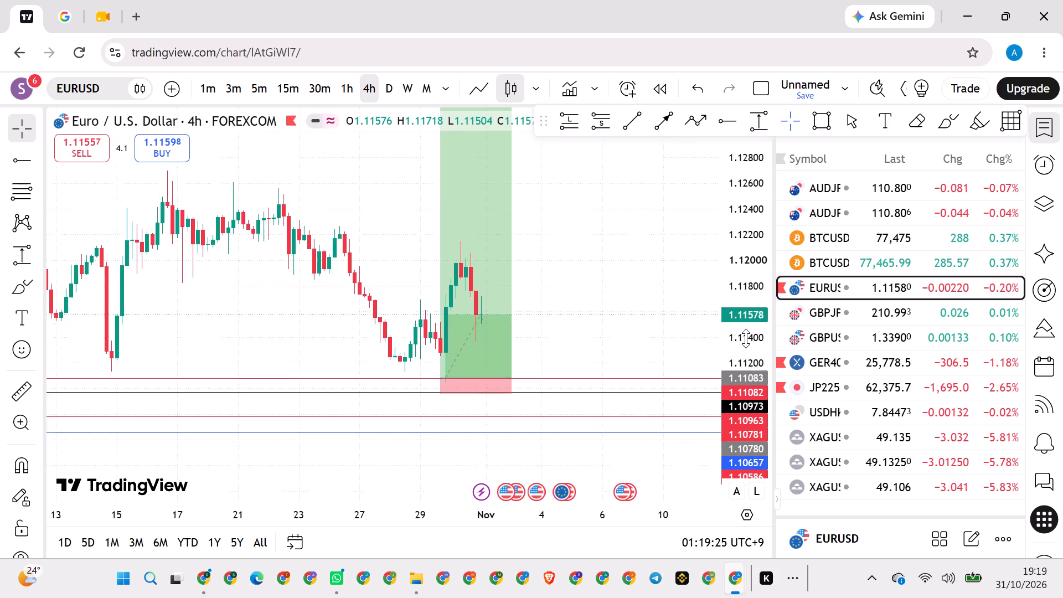
scroll(746, 338, up, 13)
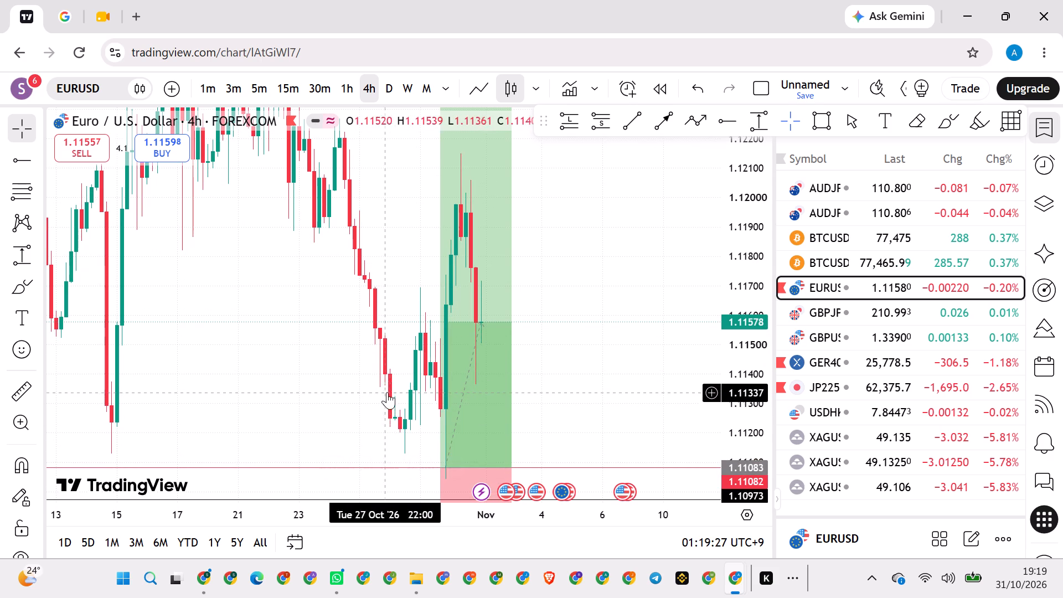
scroll(555, 268, up, 2)
drag(553, 266, 571, 265)
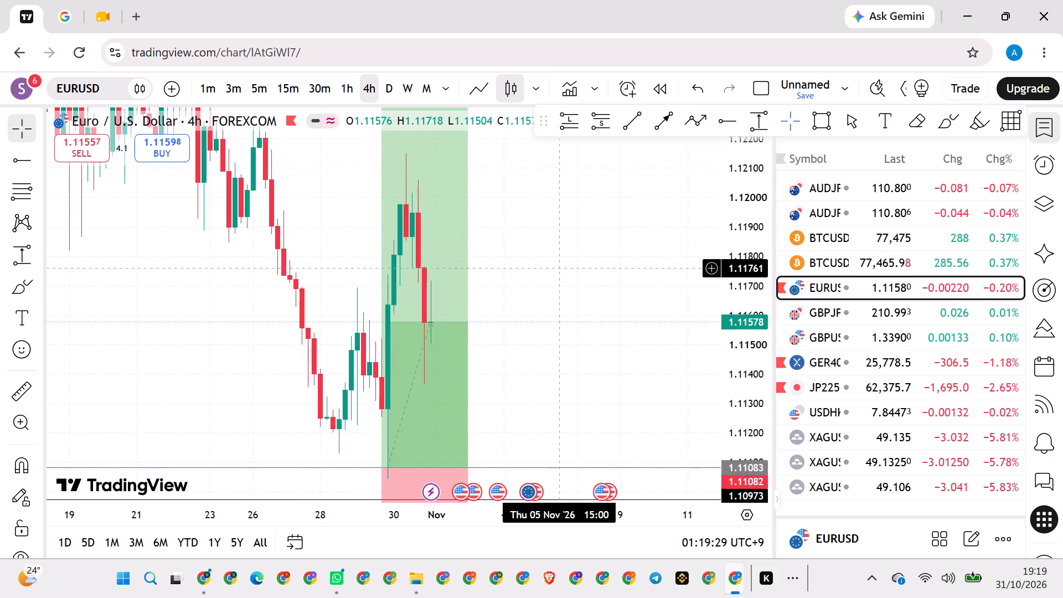
drag(571, 265, 601, 232)
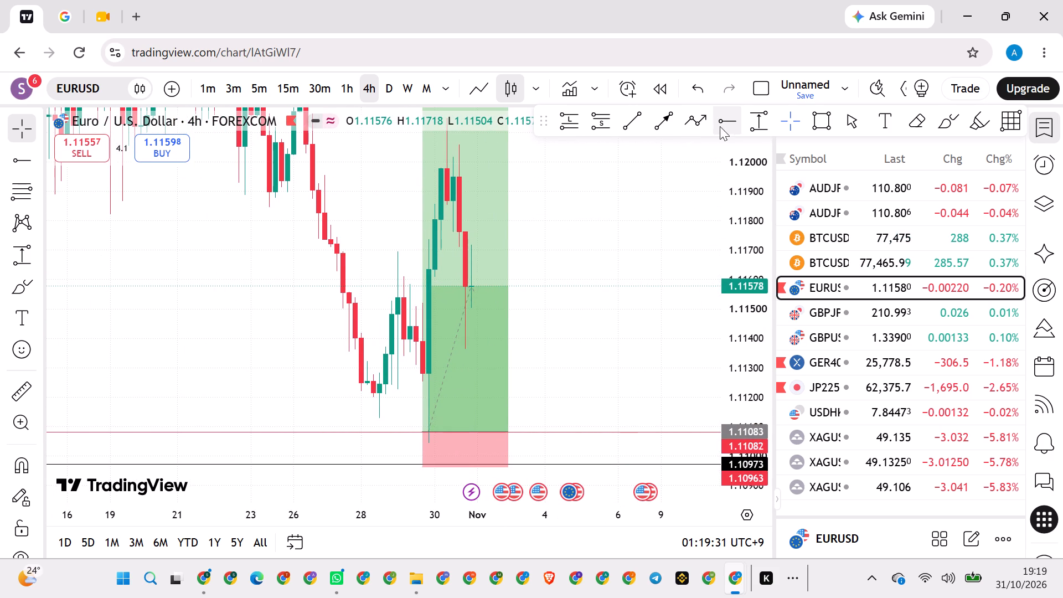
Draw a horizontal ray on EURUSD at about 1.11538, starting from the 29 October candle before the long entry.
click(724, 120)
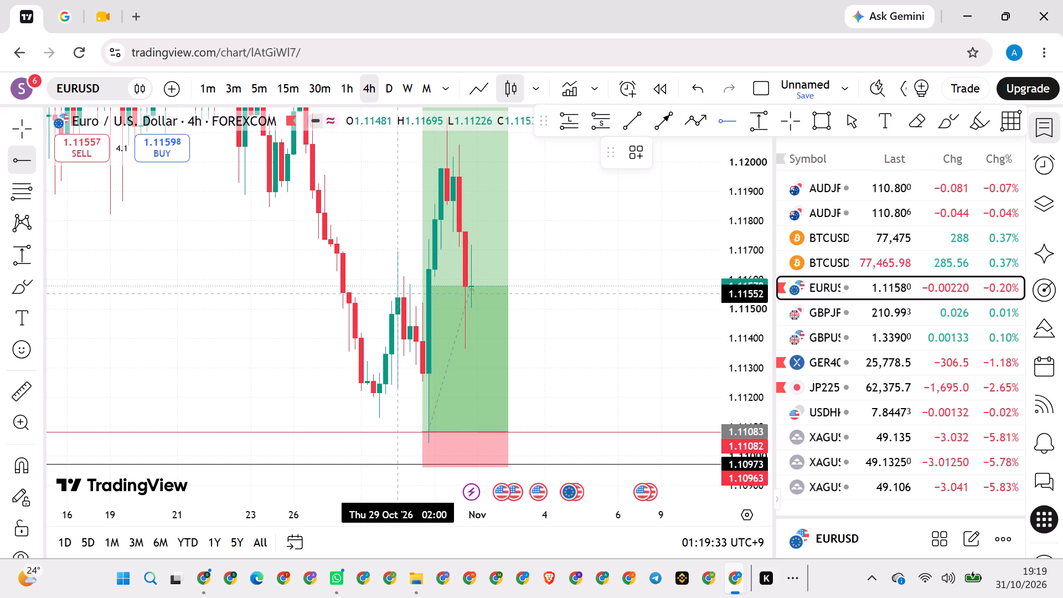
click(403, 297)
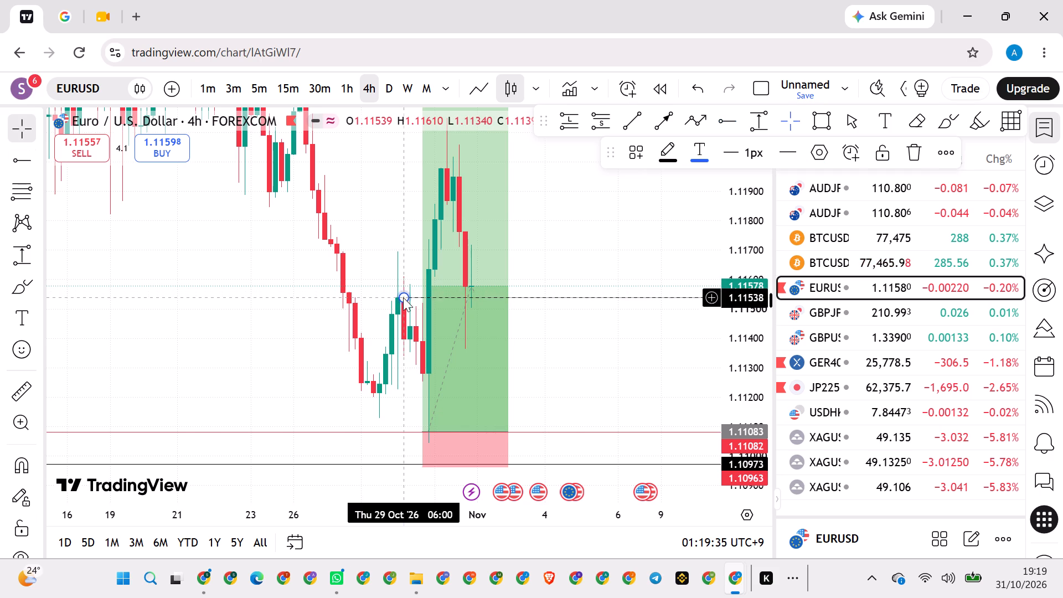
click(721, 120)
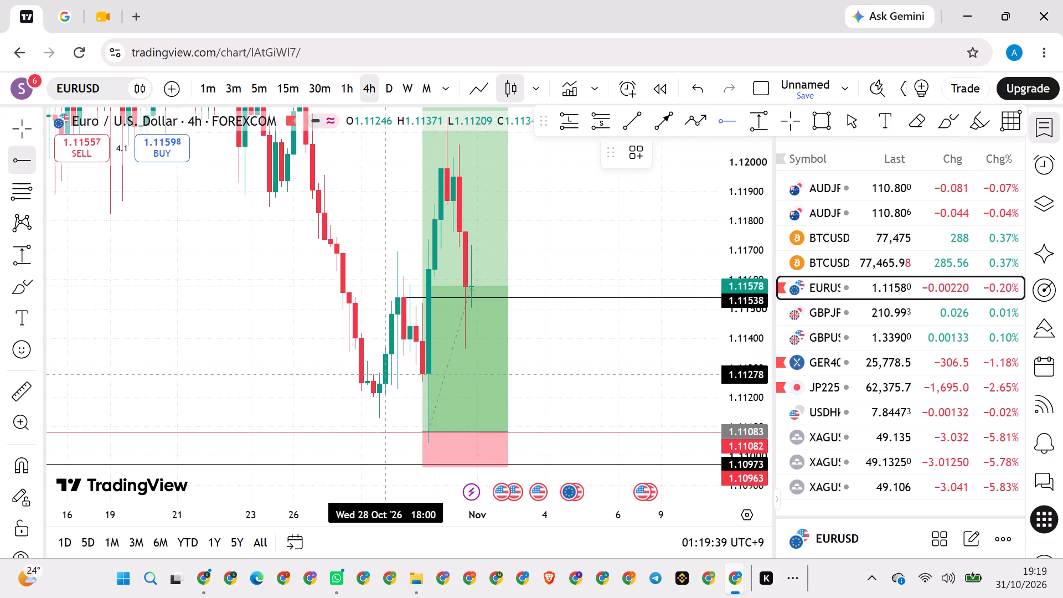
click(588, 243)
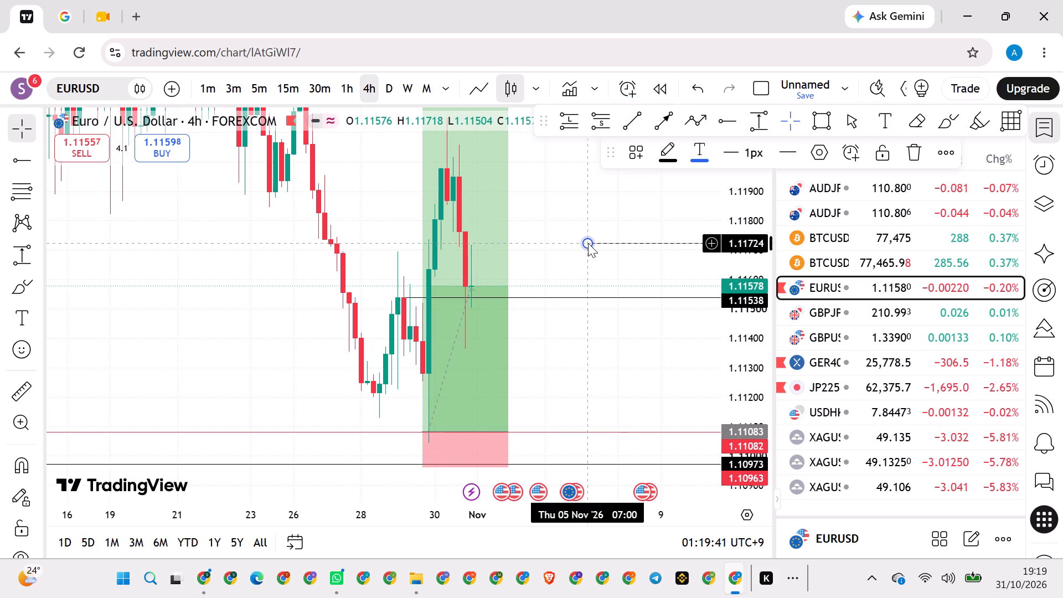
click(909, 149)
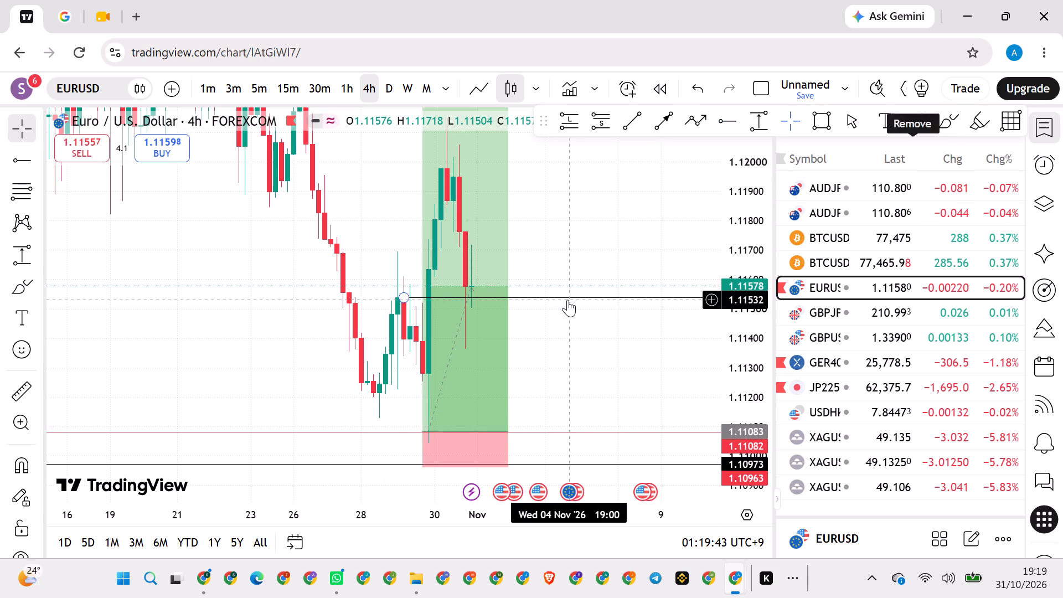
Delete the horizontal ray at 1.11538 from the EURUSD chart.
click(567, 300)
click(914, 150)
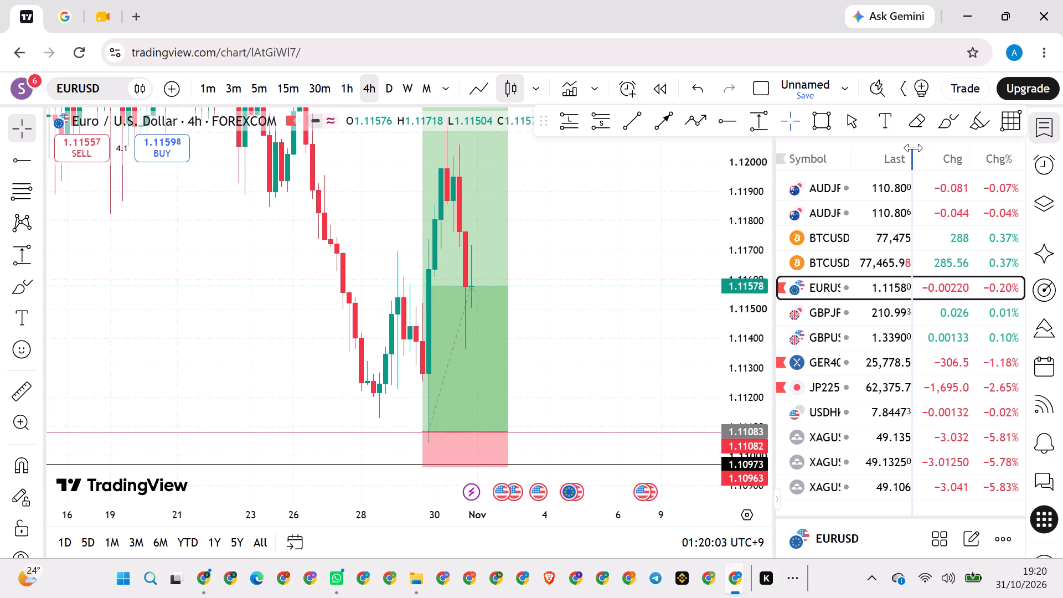
Review the whole EURUSD 4-hour long position against the support lines below its stop zone.
drag(740, 176, 697, 368)
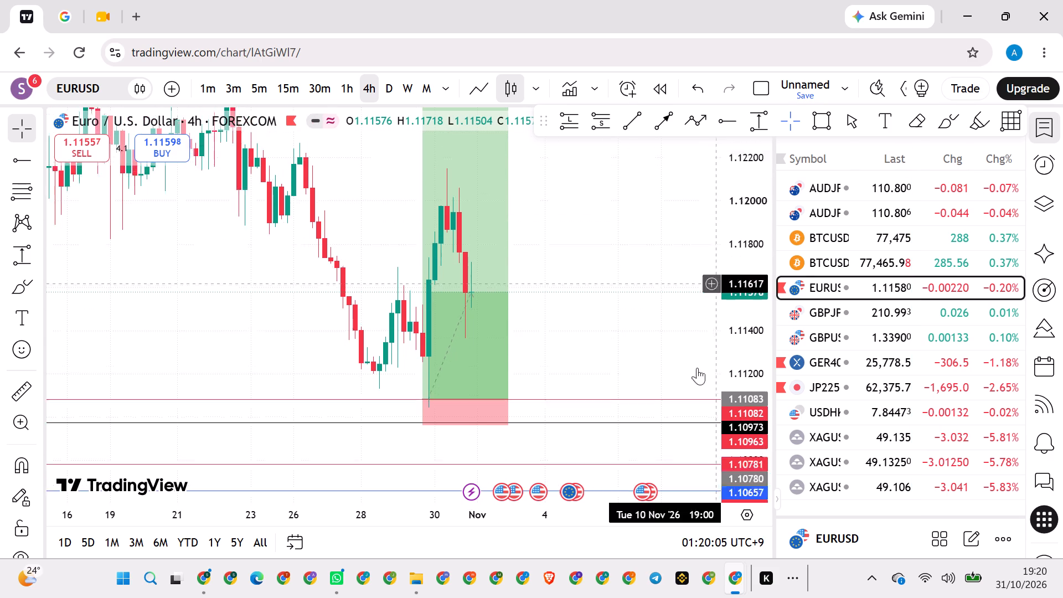
drag(697, 368, 673, 505)
scroll(760, 289, up, 11)
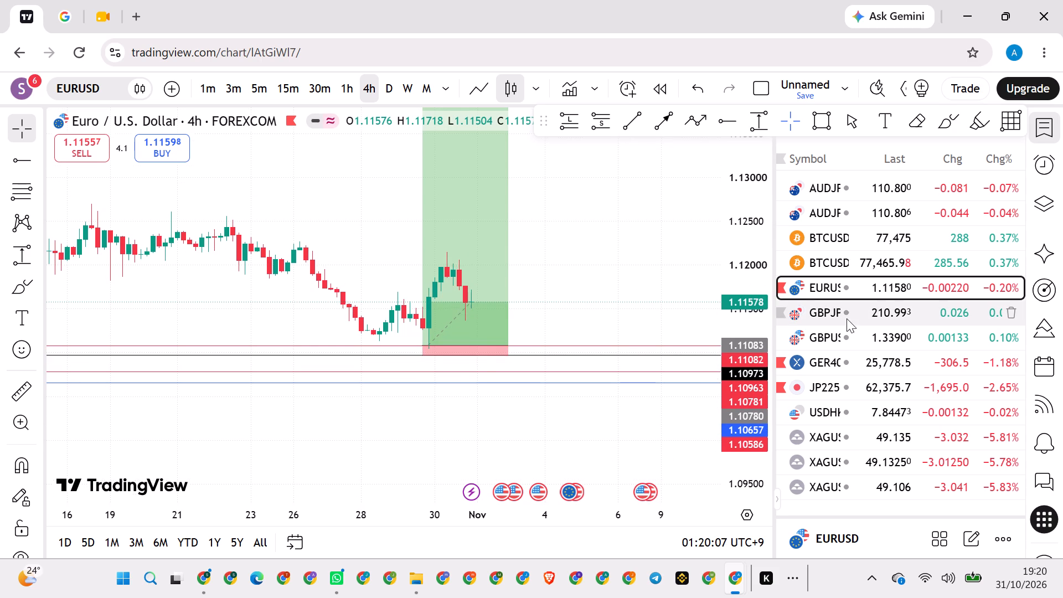
Open the GBPJPY chart from the watchlist and review its long position and marked levels on the daily timeframe.
click(832, 318)
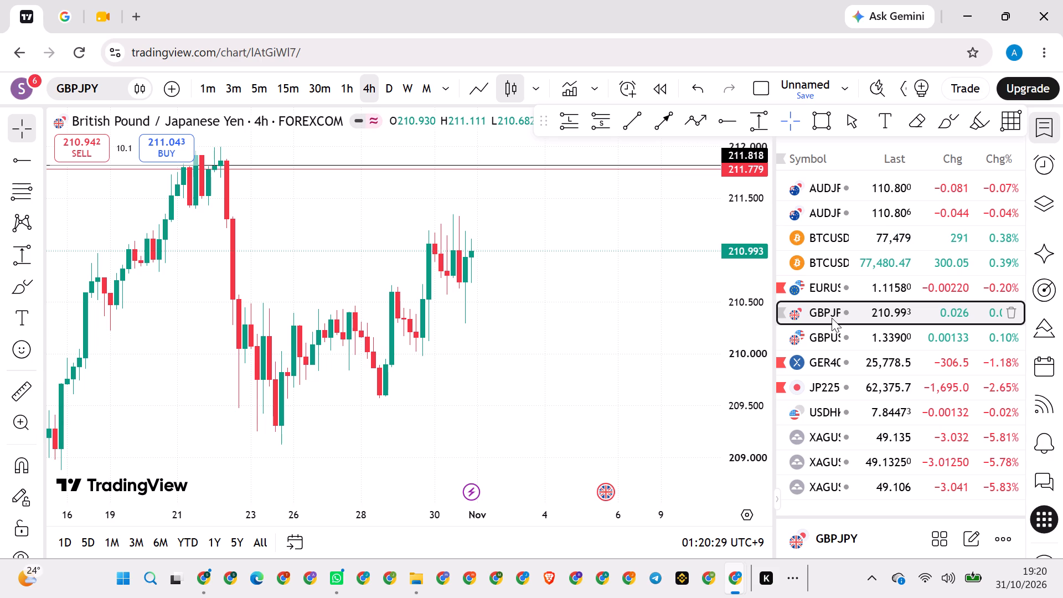
scroll(669, 368, down, 1)
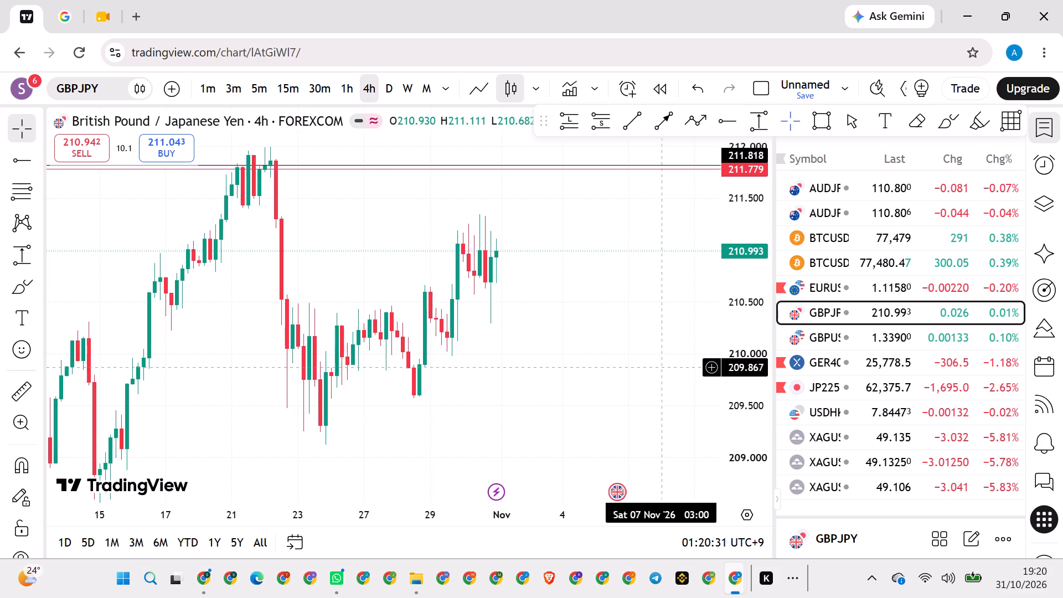
click(388, 89)
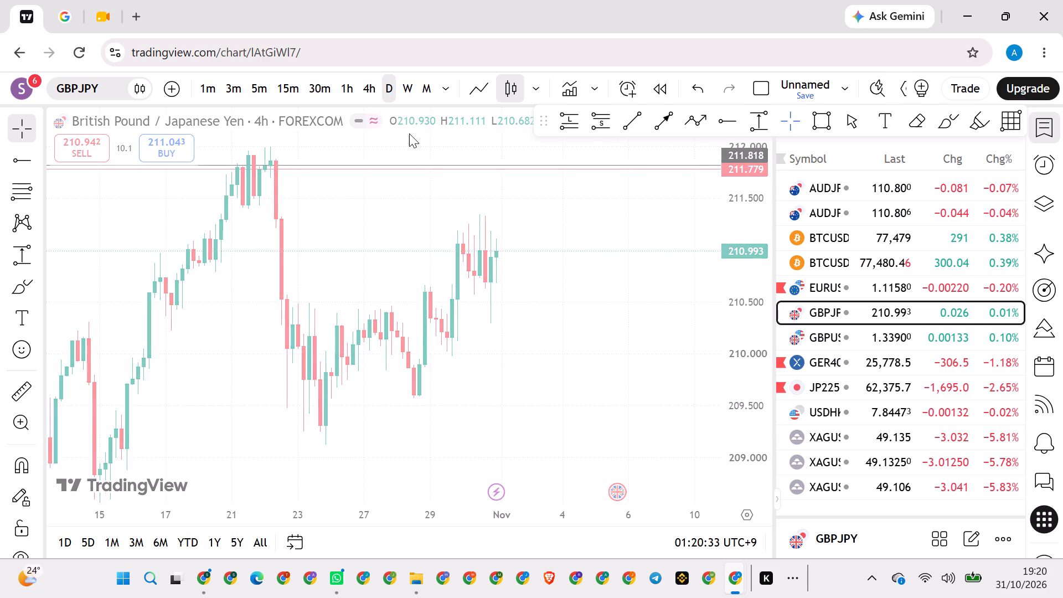
drag(746, 234, 714, 434)
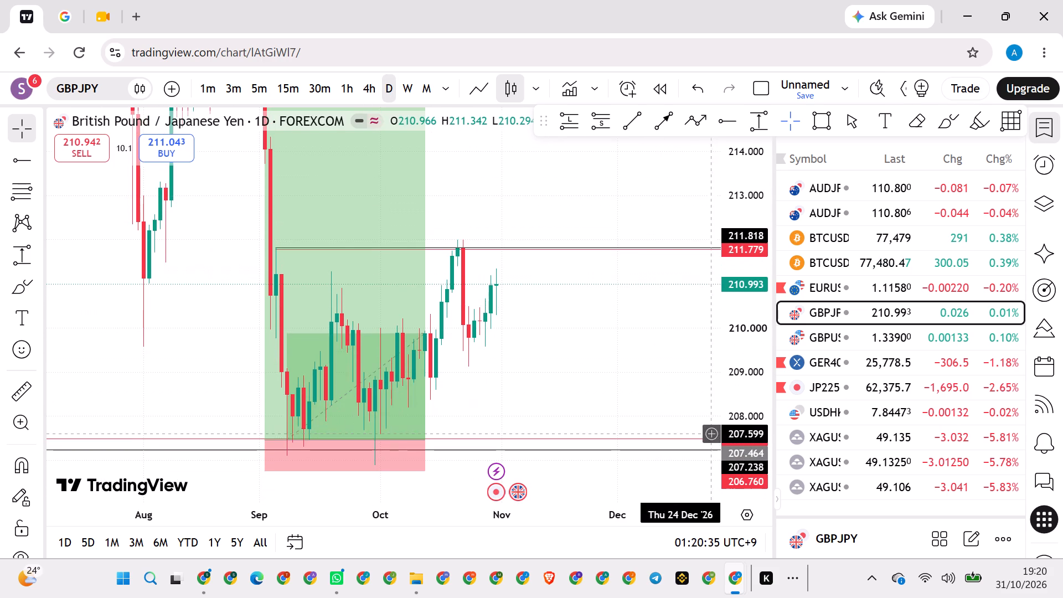
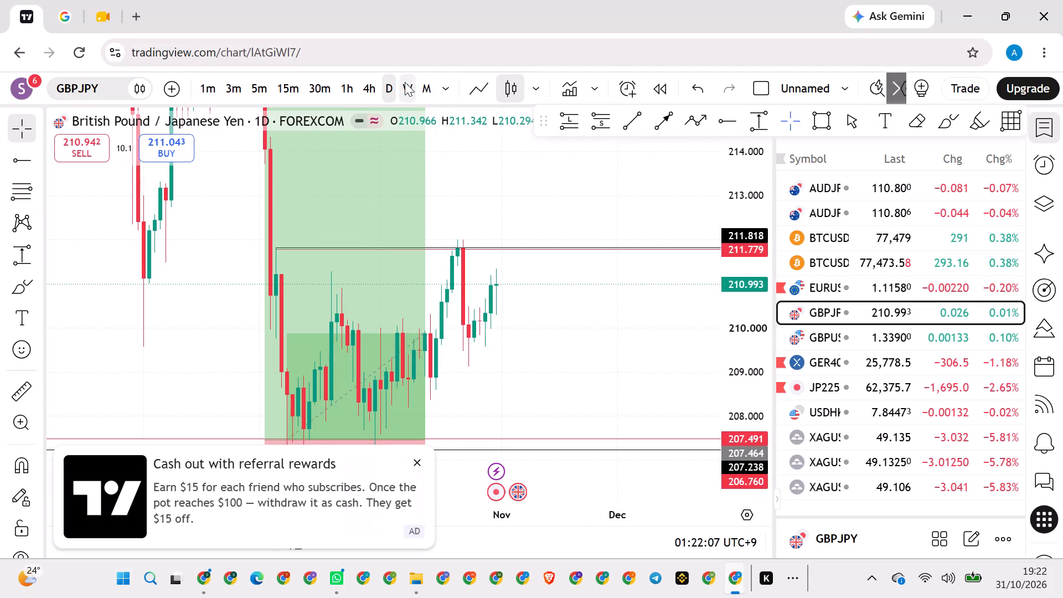
Review the GBPJPY long position and its marked levels on the weekly and 4-hour timeframes.
click(405, 82)
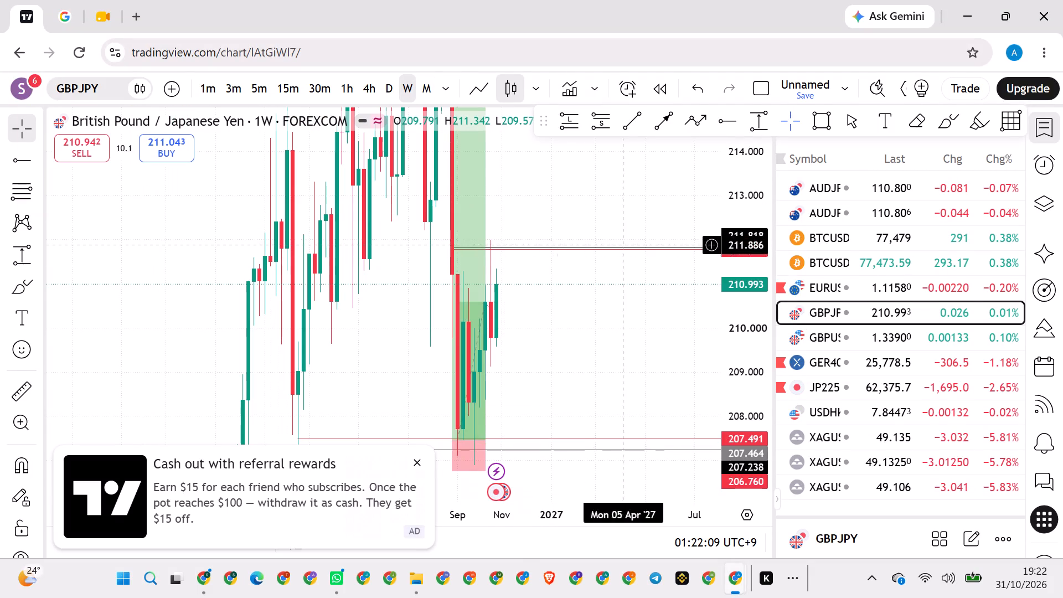
drag(743, 199, 749, 375)
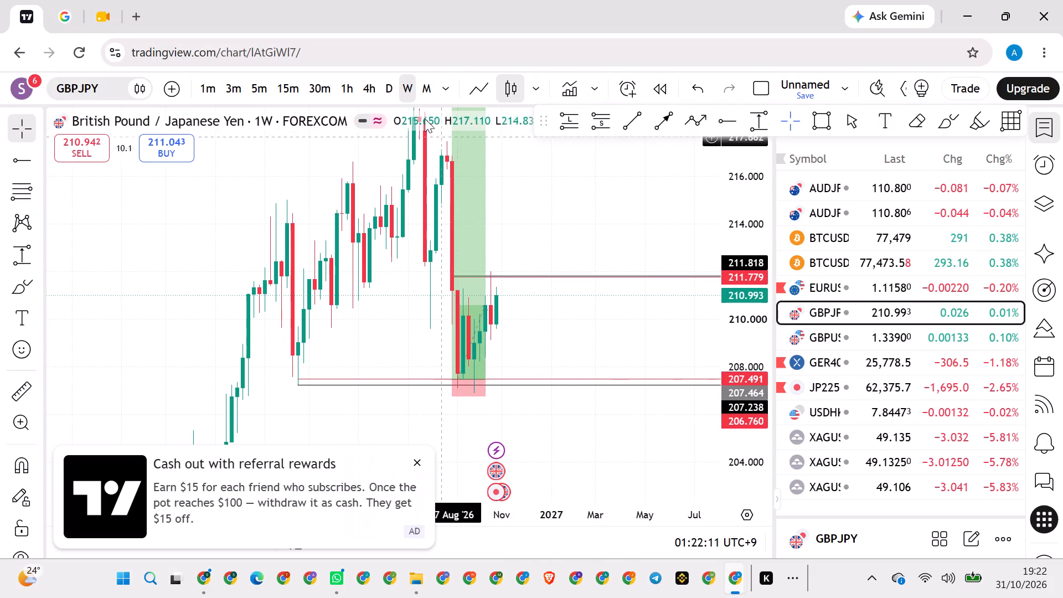
click(364, 94)
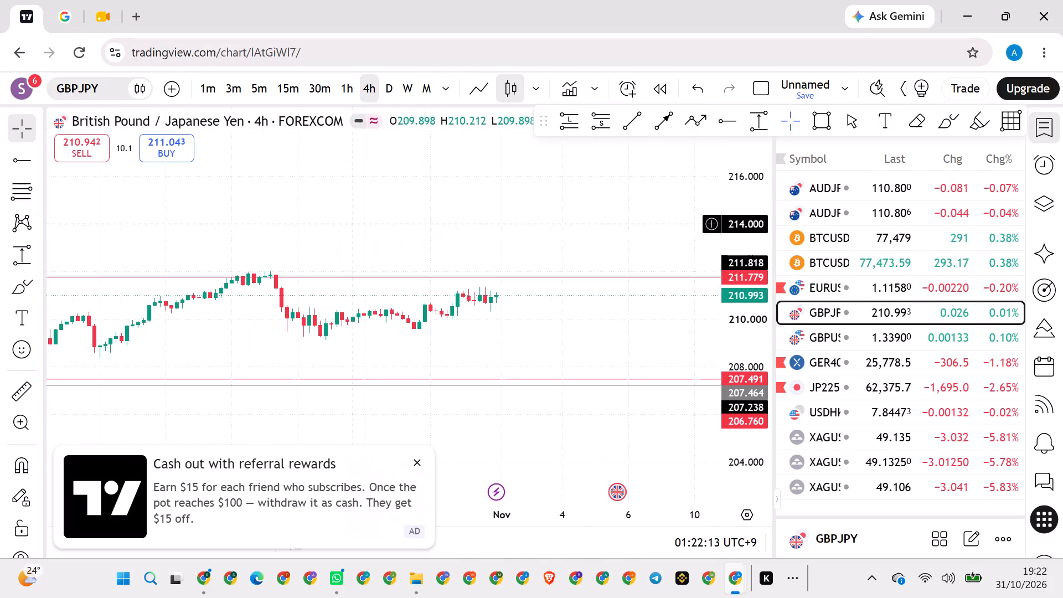
scroll(742, 316, up, 19)
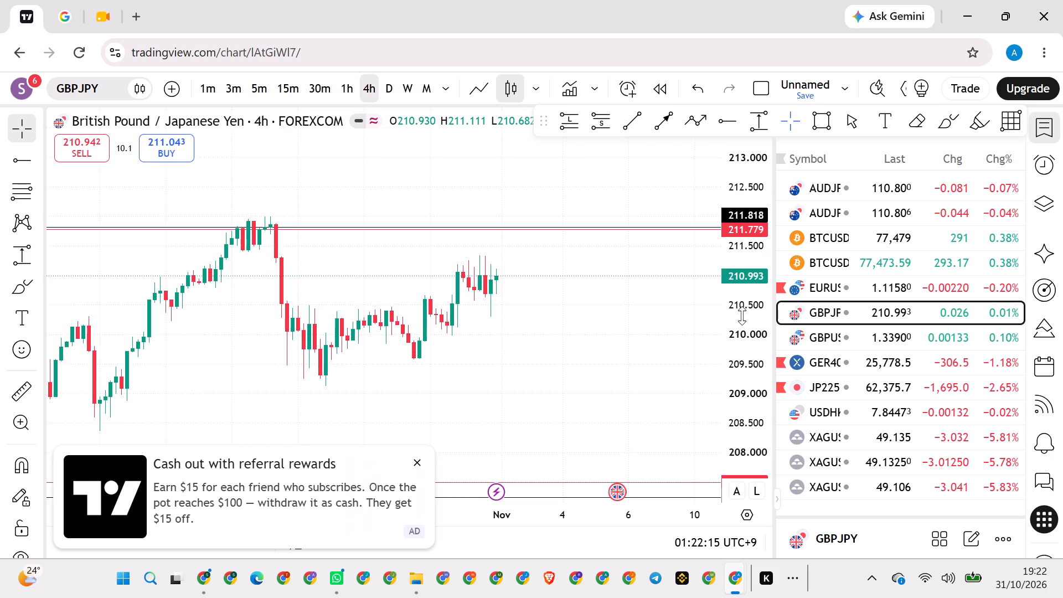
scroll(742, 316, up, 3)
scroll(626, 310, down, 1)
scroll(626, 310, up, 20)
scroll(626, 310, up, 13)
scroll(626, 310, down, 15)
scroll(626, 310, up, 8)
scroll(626, 316, down, 1)
drag(618, 387, 677, 326)
scroll(641, 337, down, 20)
scroll(641, 337, down, 19)
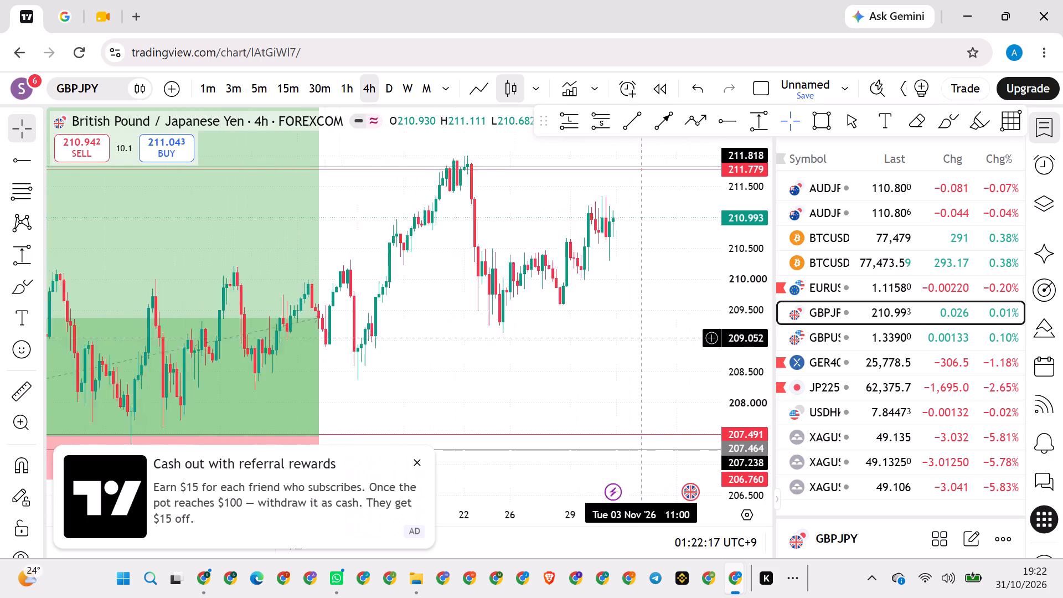
scroll(590, 351, down, 20)
drag(586, 375, 663, 323)
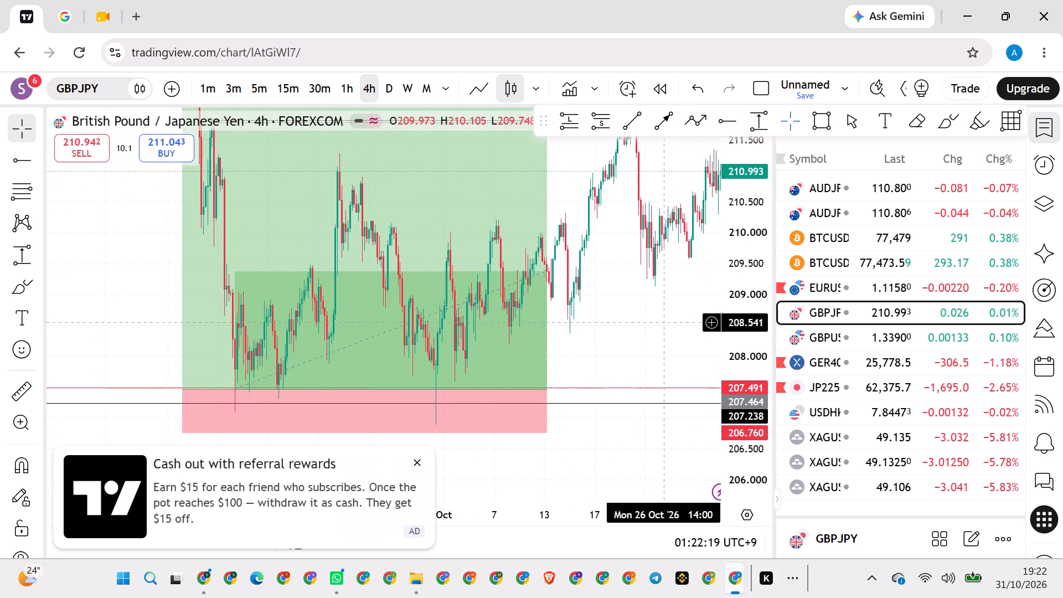
scroll(663, 323, down, 1)
drag(756, 223, 714, 365)
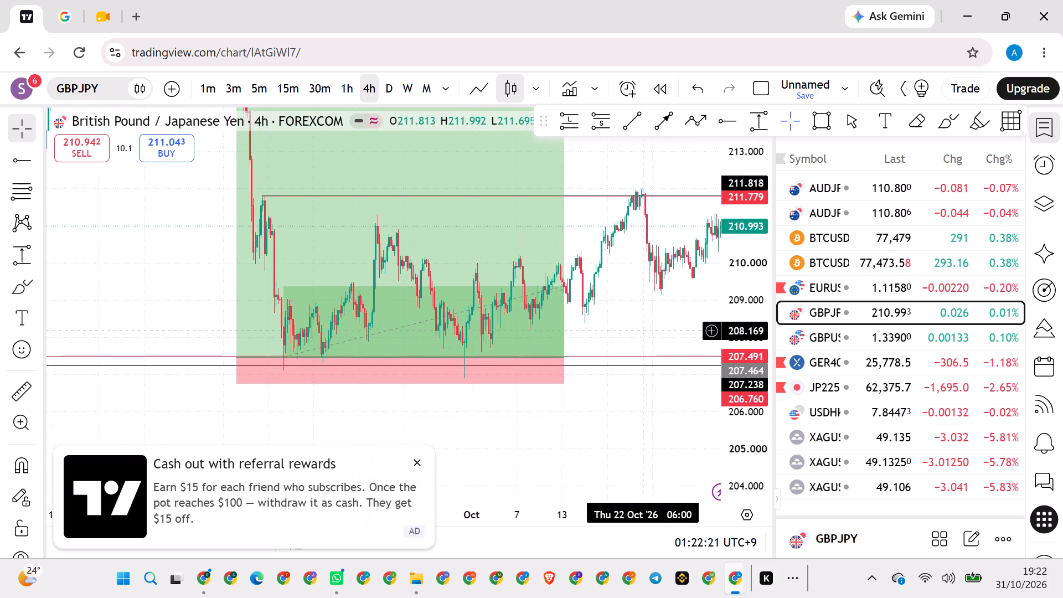
drag(669, 324, 602, 342)
scroll(571, 340, up, 3)
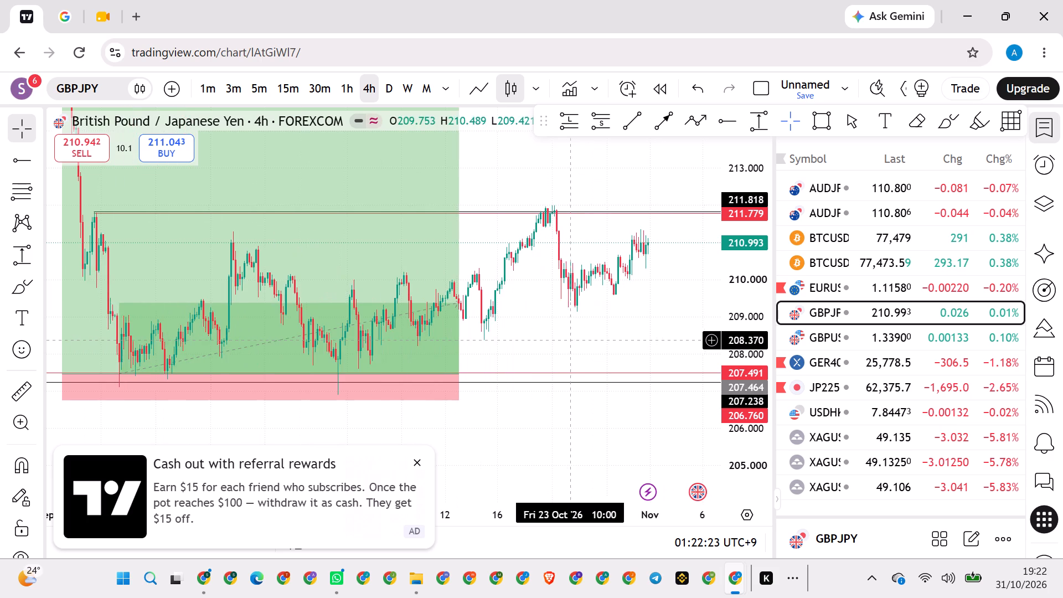
scroll(519, 342, down, 1)
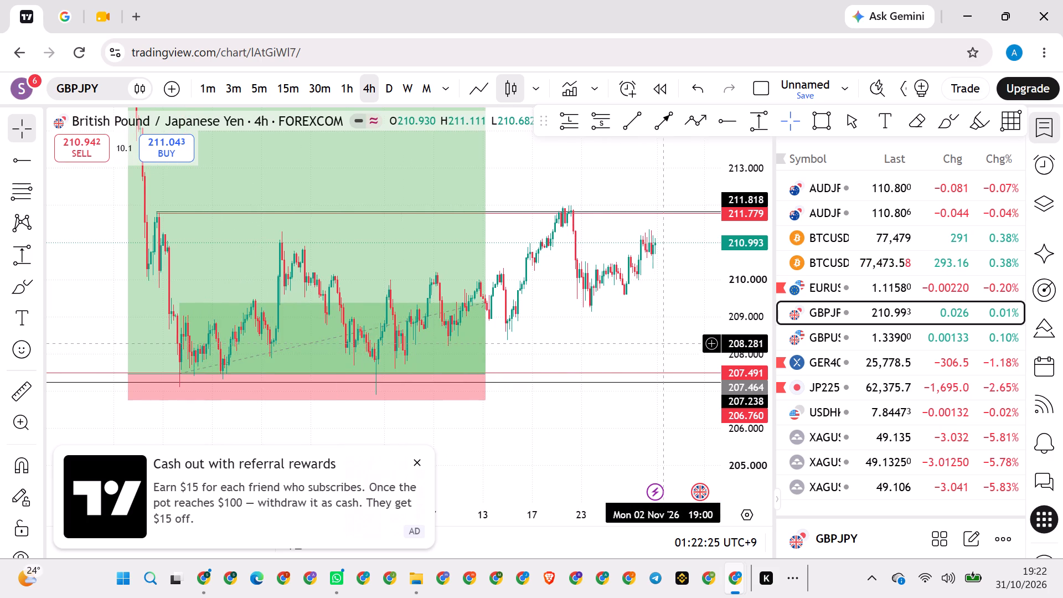
Open the GBPUSD chart from the watchlist and erase its short position, horizontal rays and grey zone.
click(829, 346)
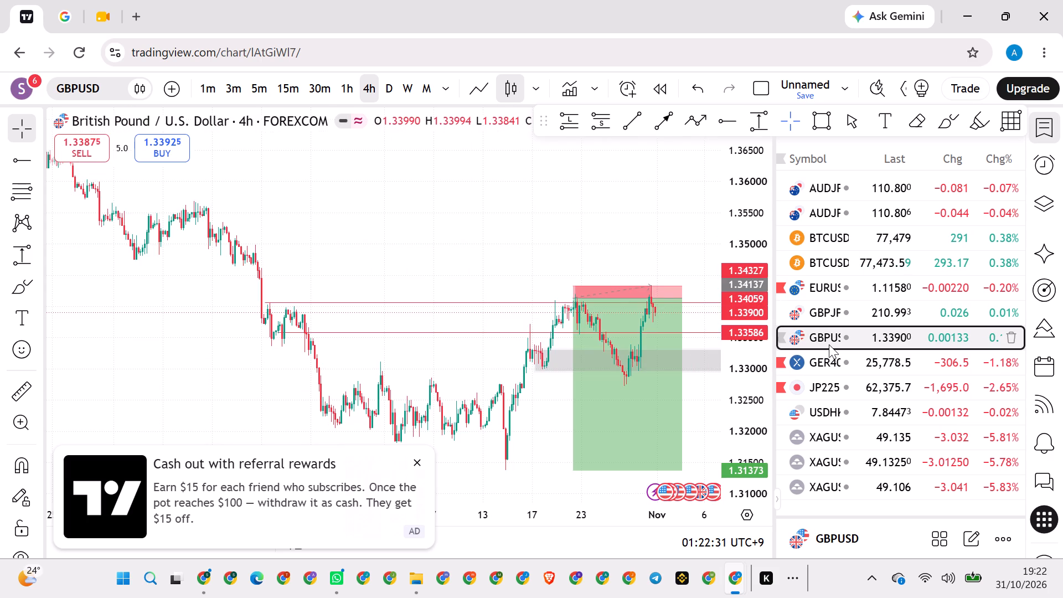
drag(498, 244, 416, 207)
drag(362, 203, 344, 185)
scroll(321, 182, up, 20)
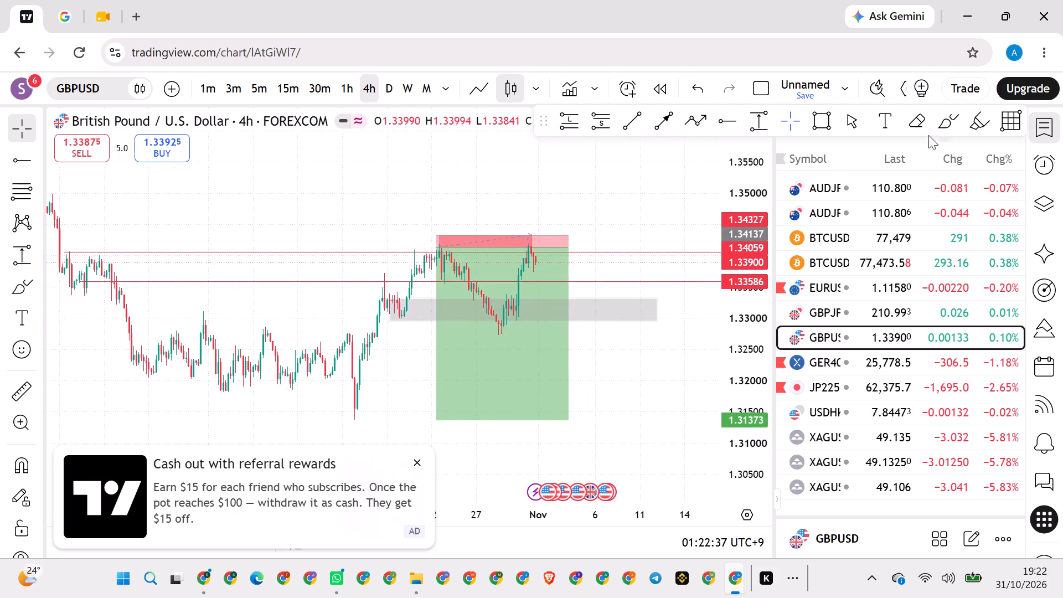
drag(932, 122, 927, 122)
click(914, 126)
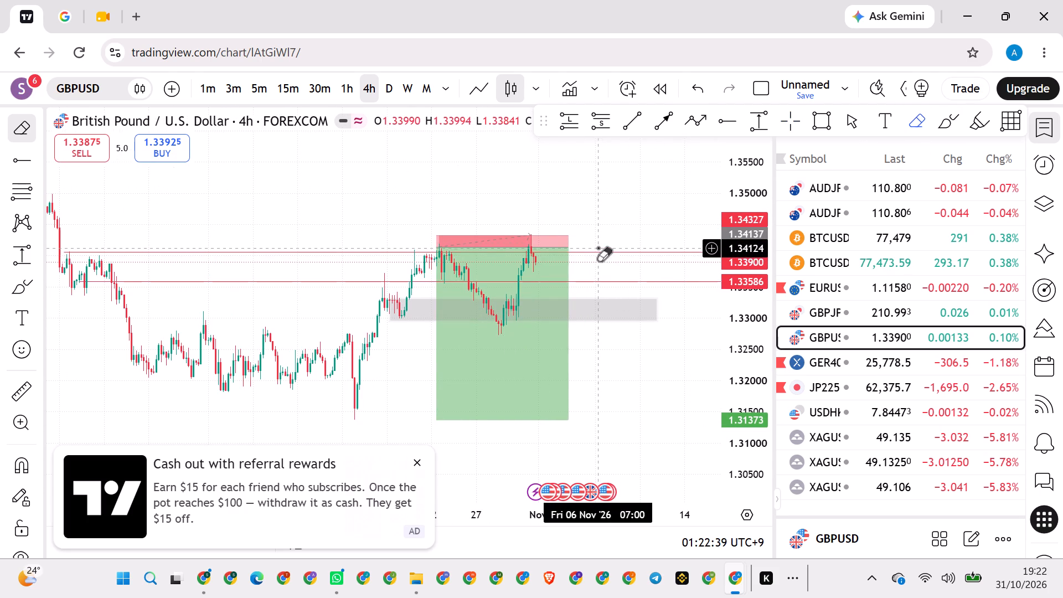
click(598, 248)
click(559, 248)
click(542, 264)
click(548, 249)
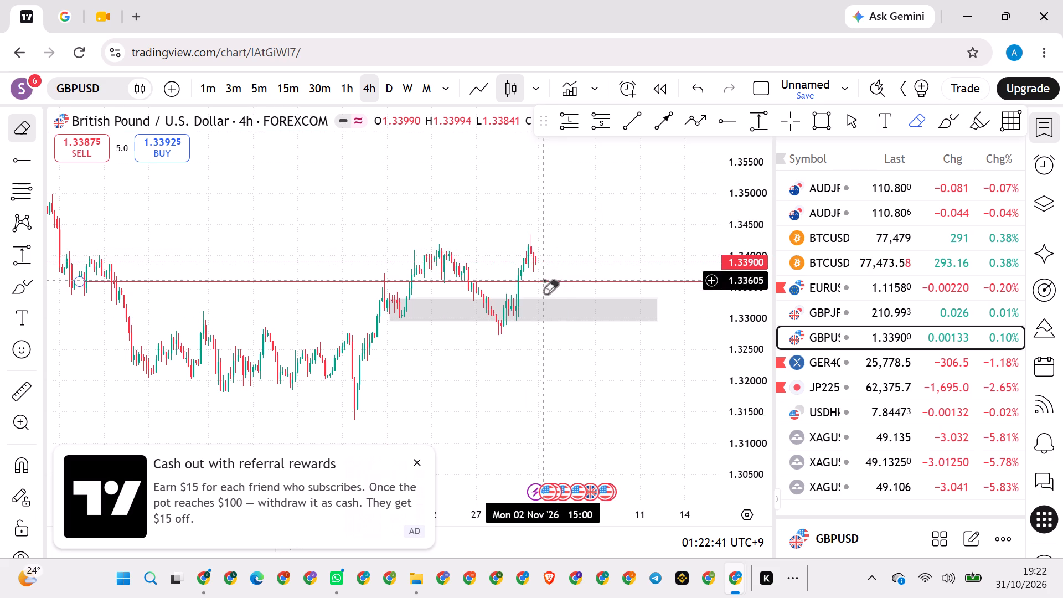
click(544, 280)
click(527, 301)
right_click(534, 310)
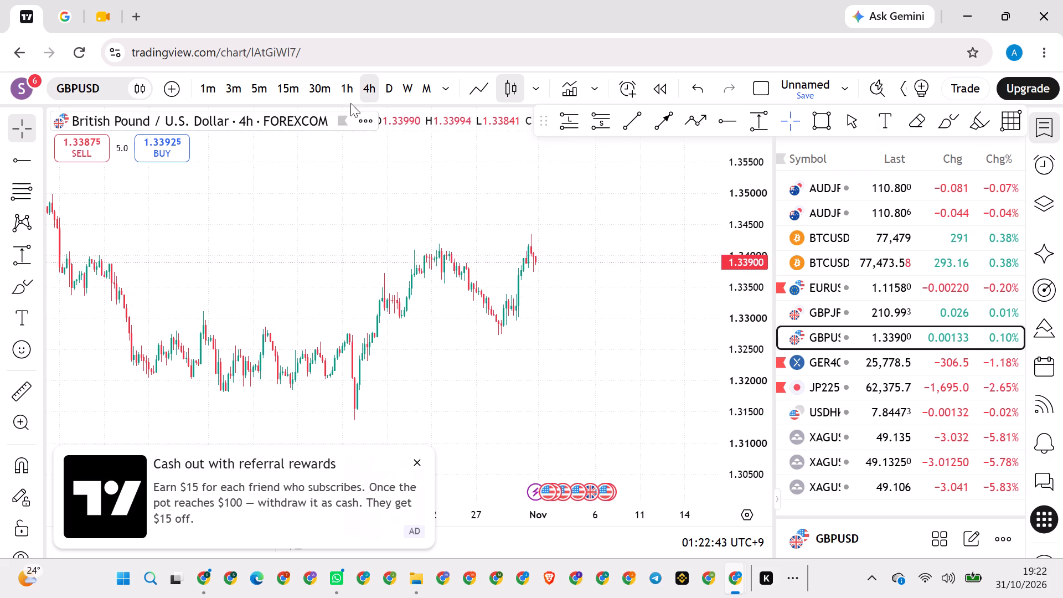
Examine the cleared GBPUSD chart's price structure on the weekly and daily timeframes.
click(385, 85)
click(402, 85)
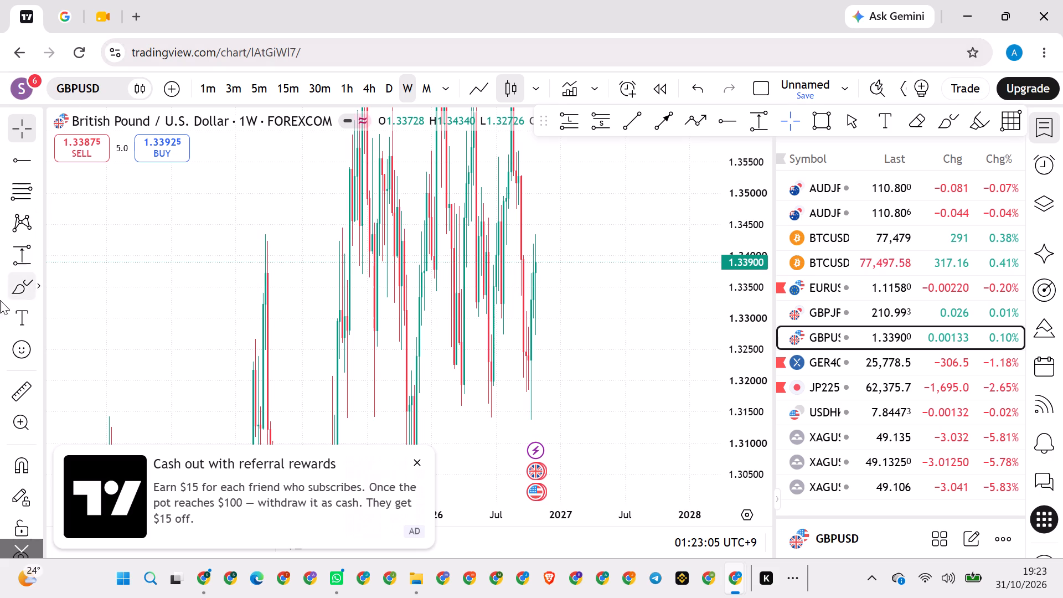
click(414, 463)
scroll(420, 331, up, 20)
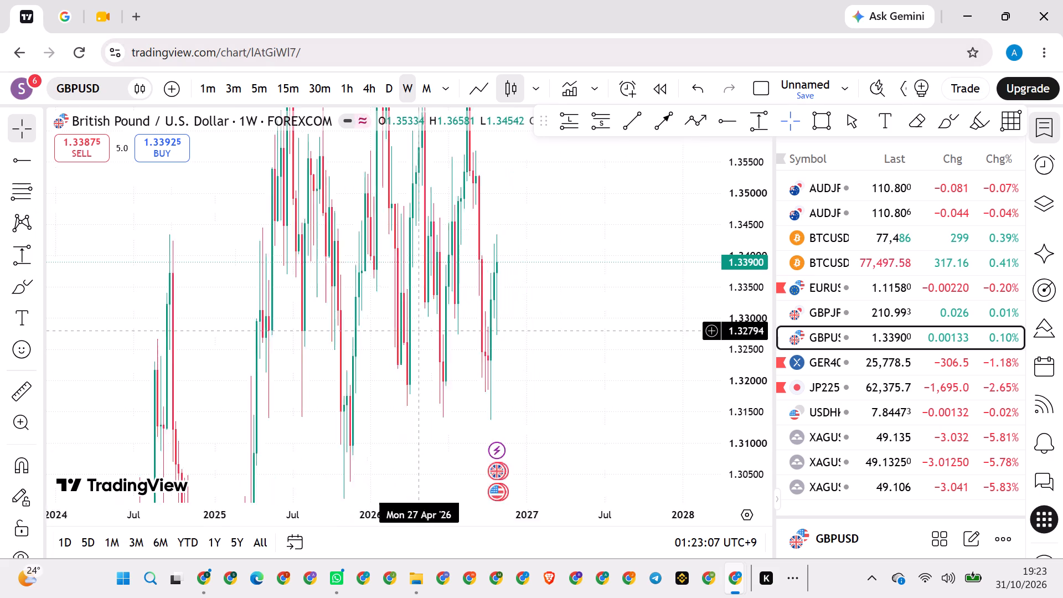
scroll(420, 331, up, 20)
scroll(420, 331, up, 9)
drag(749, 199, 729, 453)
scroll(535, 381, down, 3)
drag(479, 374, 596, 353)
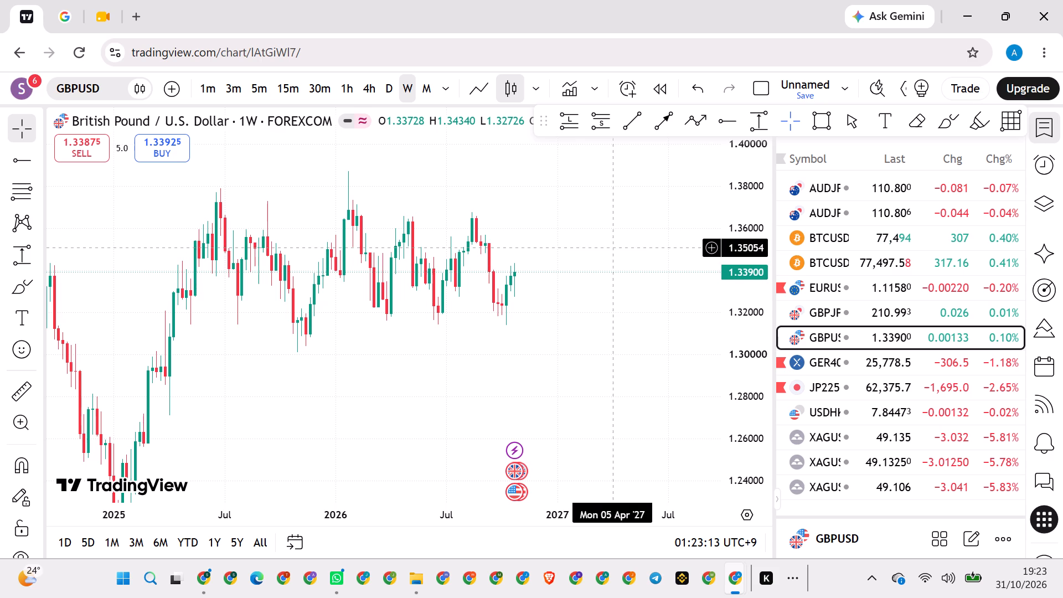
scroll(560, 240, up, 2)
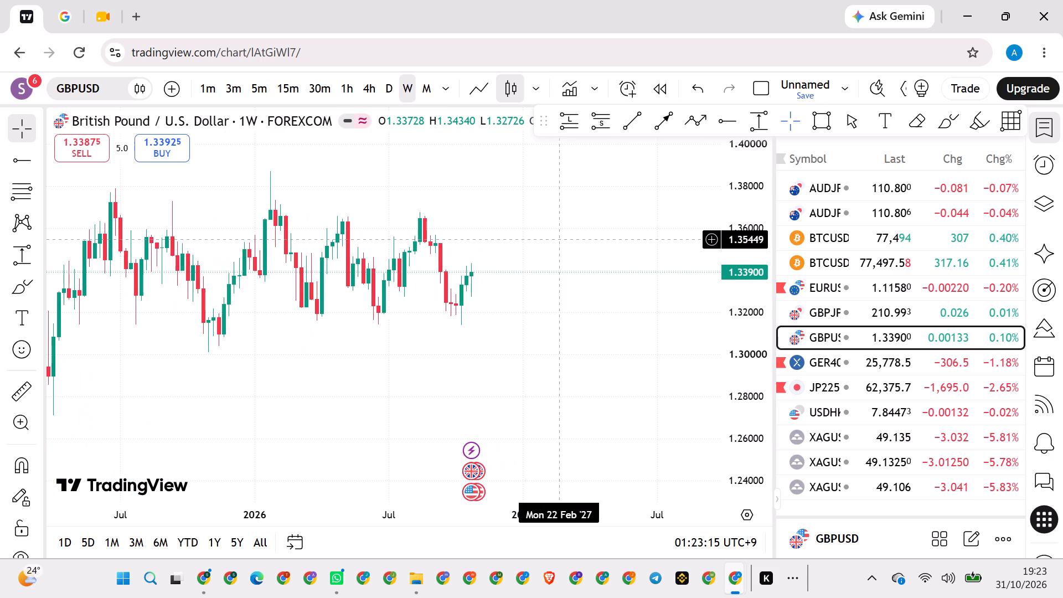
scroll(560, 240, up, 1)
click(387, 91)
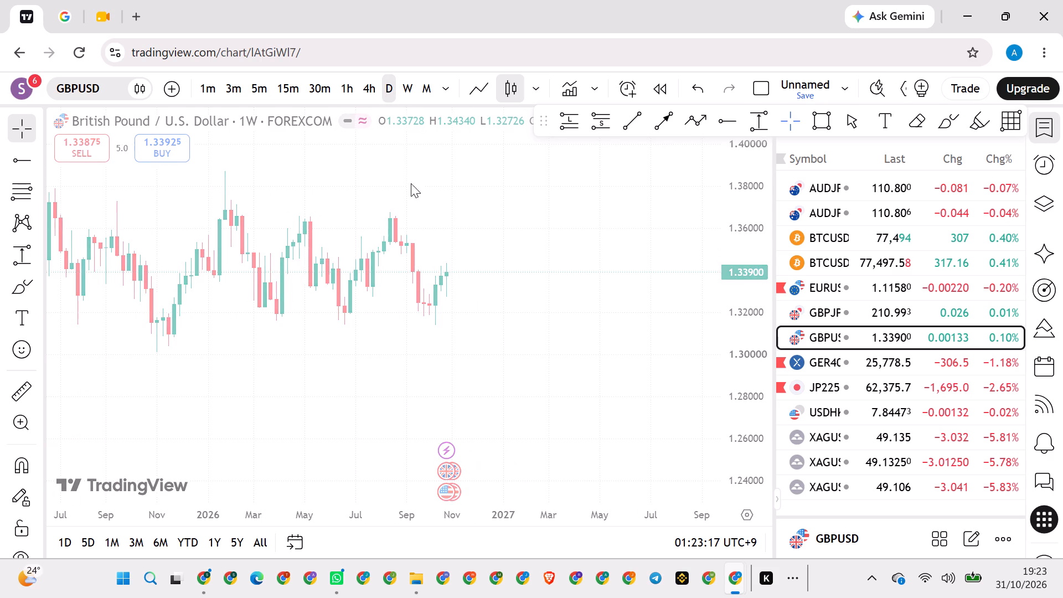
scroll(754, 317, up, 5)
scroll(754, 317, down, 1)
scroll(754, 317, up, 14)
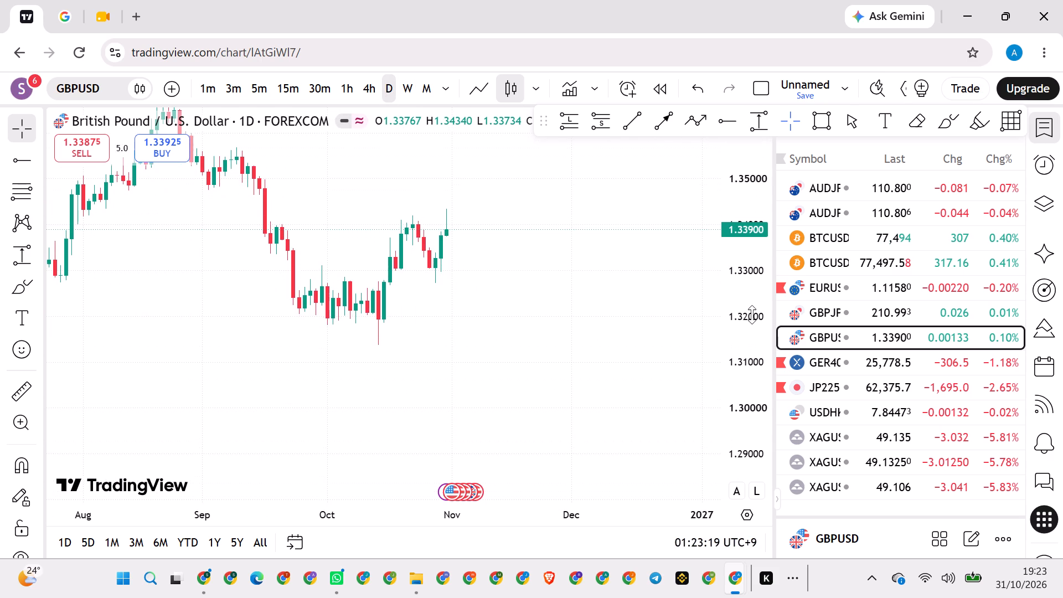
scroll(752, 315, up, 3)
scroll(592, 300, down, 2)
drag(517, 260, 517, 269)
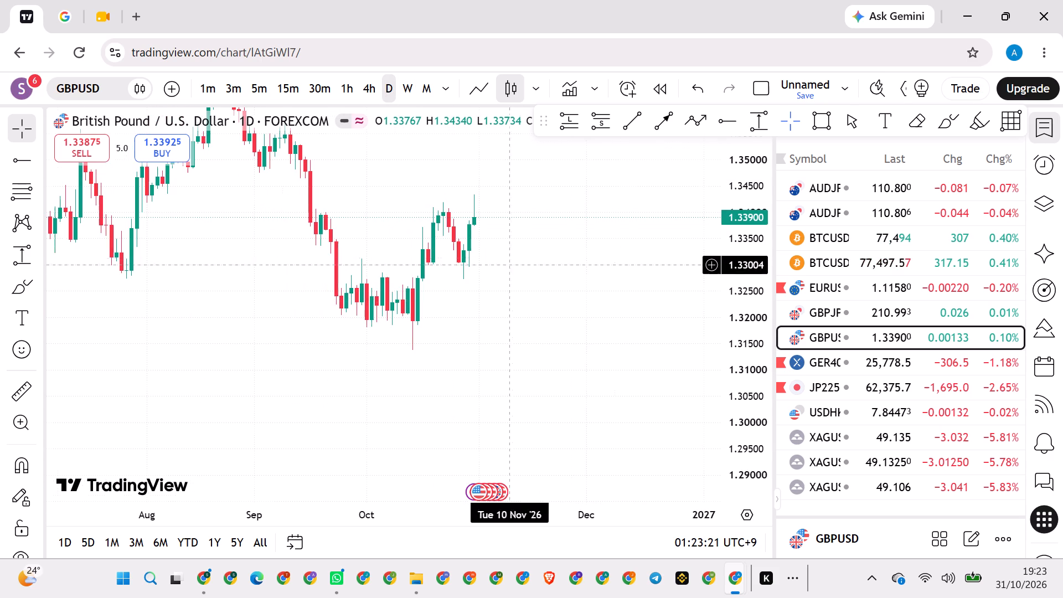
drag(517, 269, 576, 300)
scroll(576, 299, up, 1)
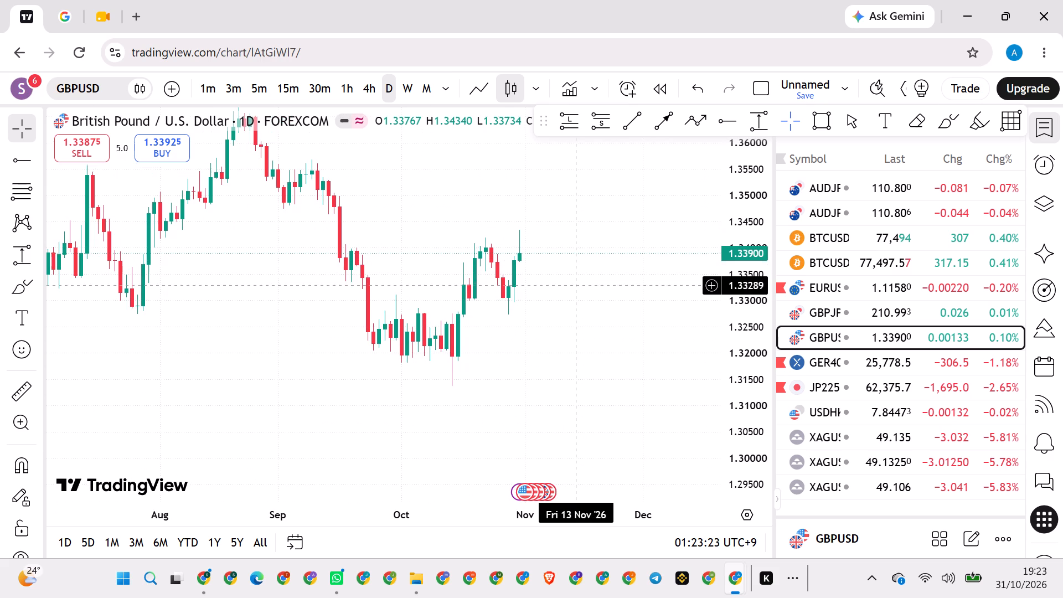
Draw two horizontal rays on the GBPUSD daily chart from the 19 October candle, at about 1.33336 and 1.33004.
click(715, 122)
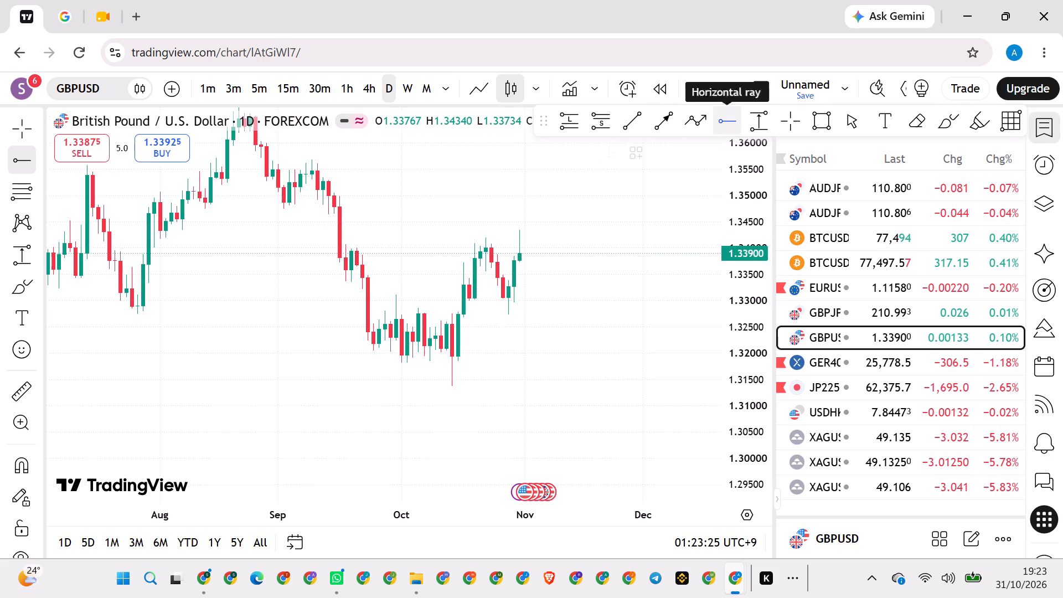
click(468, 283)
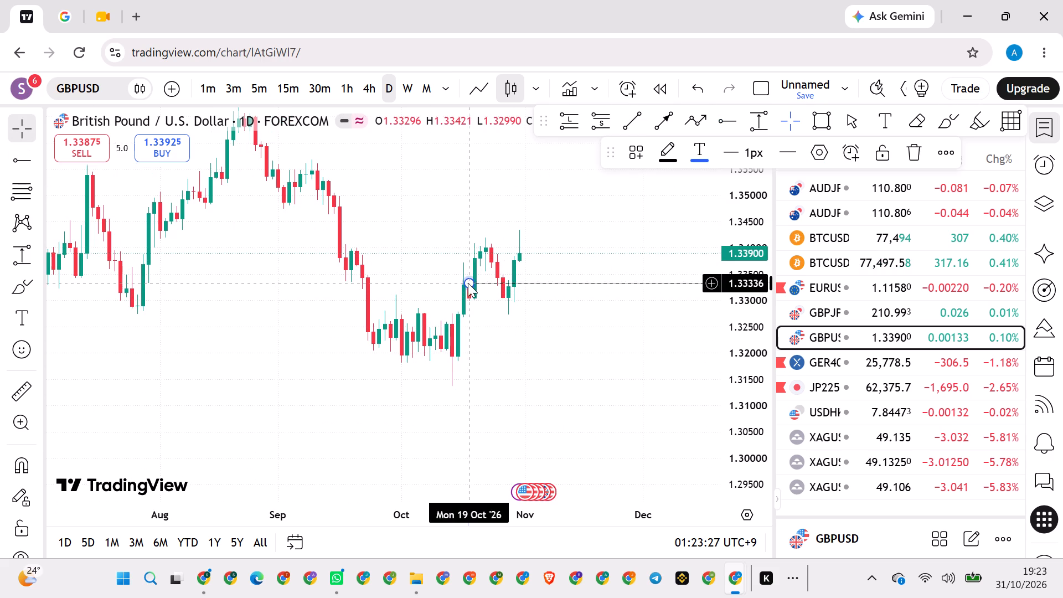
click(552, 212)
click(720, 121)
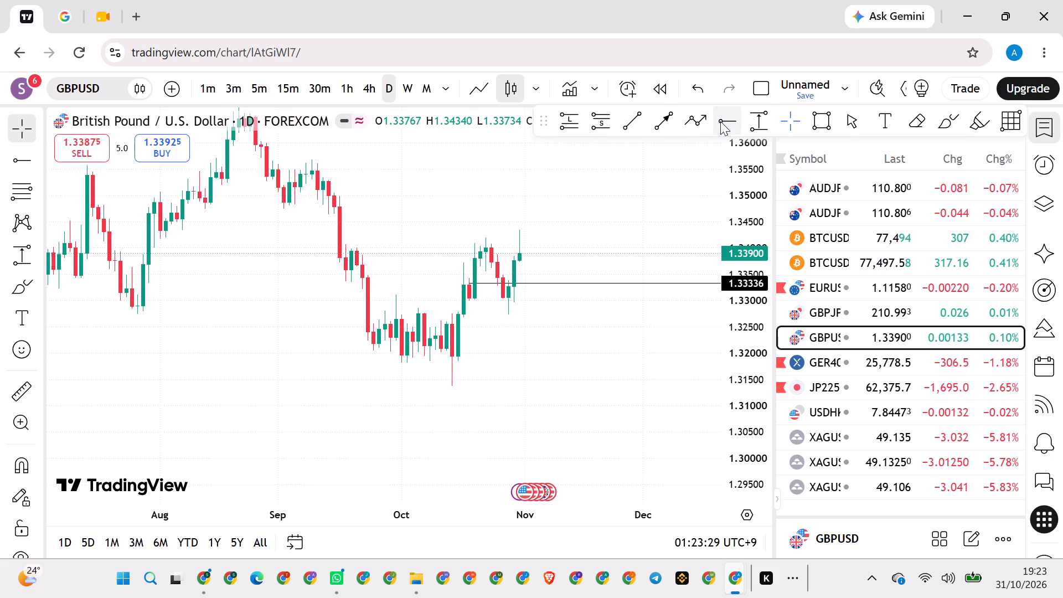
click(467, 300)
click(514, 327)
Move the upper GBPUSD horizontal ray to about 1.33305.
click(465, 283)
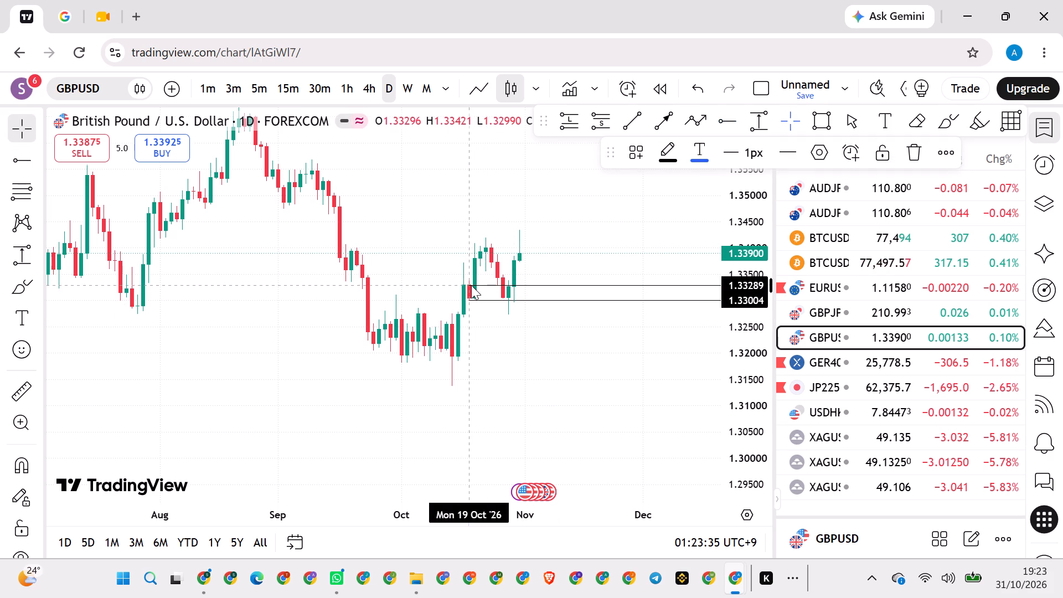
click(572, 217)
Examine how GBPUSD price action meets the two horizontal rays on the 1-hour timeframe, from mid to late October.
click(350, 87)
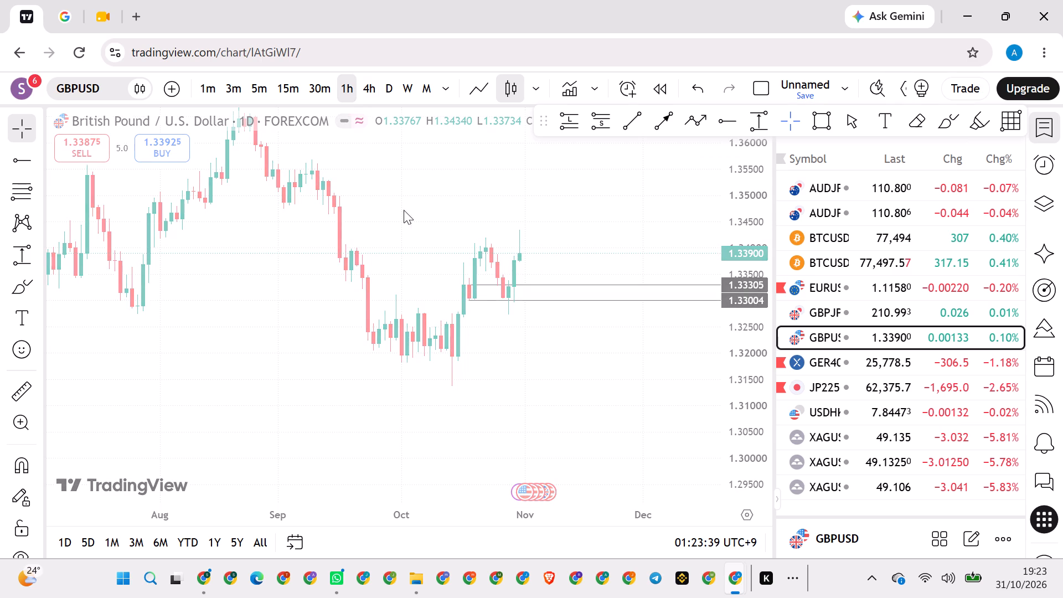
scroll(770, 376, up, 20)
scroll(770, 376, up, 20)
scroll(770, 376, up, 20)
scroll(764, 376, down, 4)
scroll(764, 376, up, 1)
drag(375, 179, 545, 455)
drag(761, 216, 728, 523)
scroll(501, 385, down, 13)
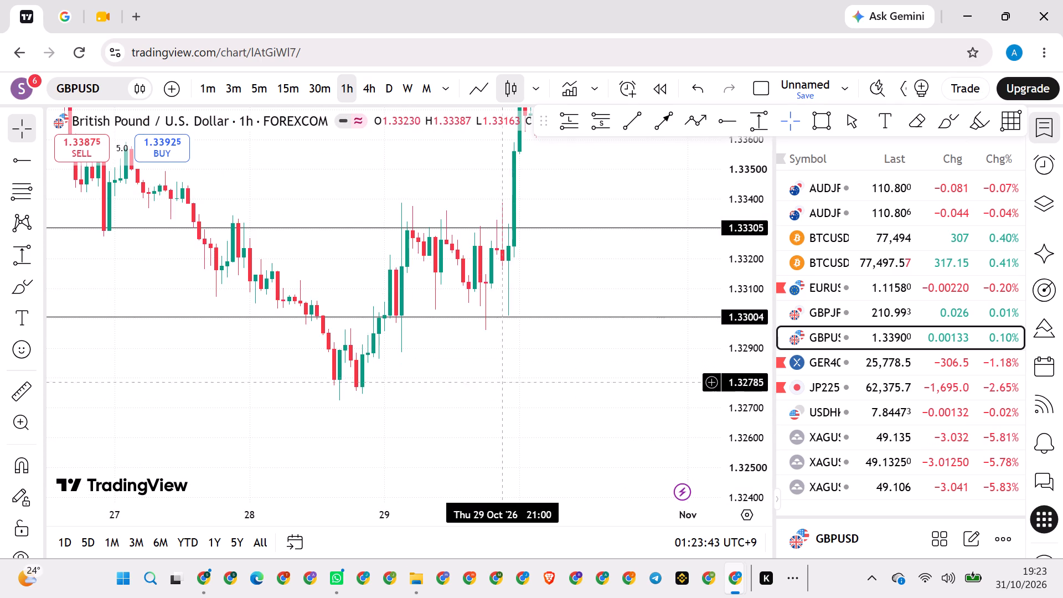
scroll(498, 389, down, 20)
drag(347, 380, 515, 379)
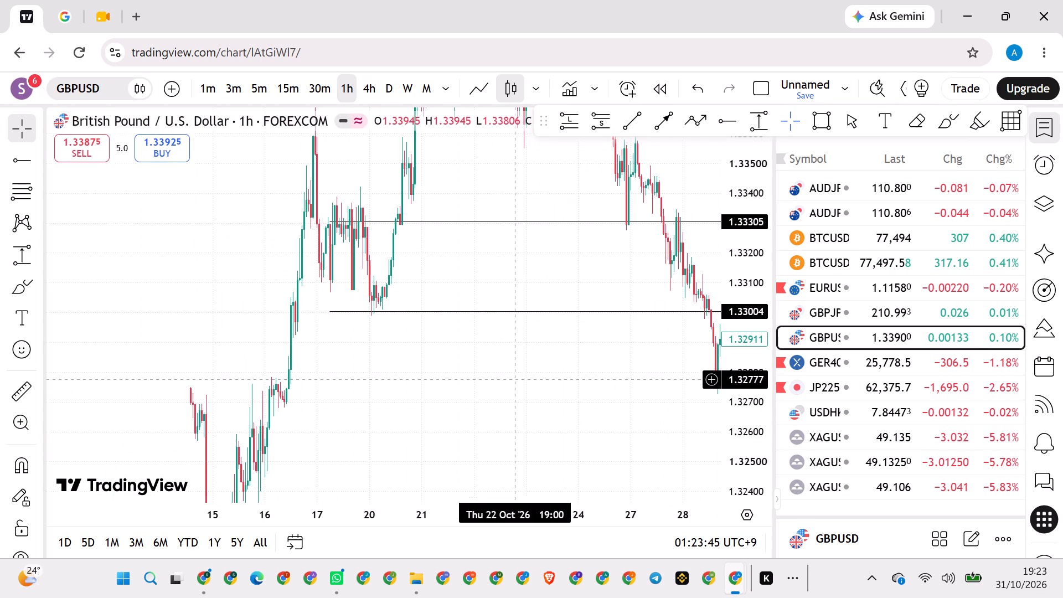
scroll(497, 374, up, 2)
drag(546, 370, 466, 369)
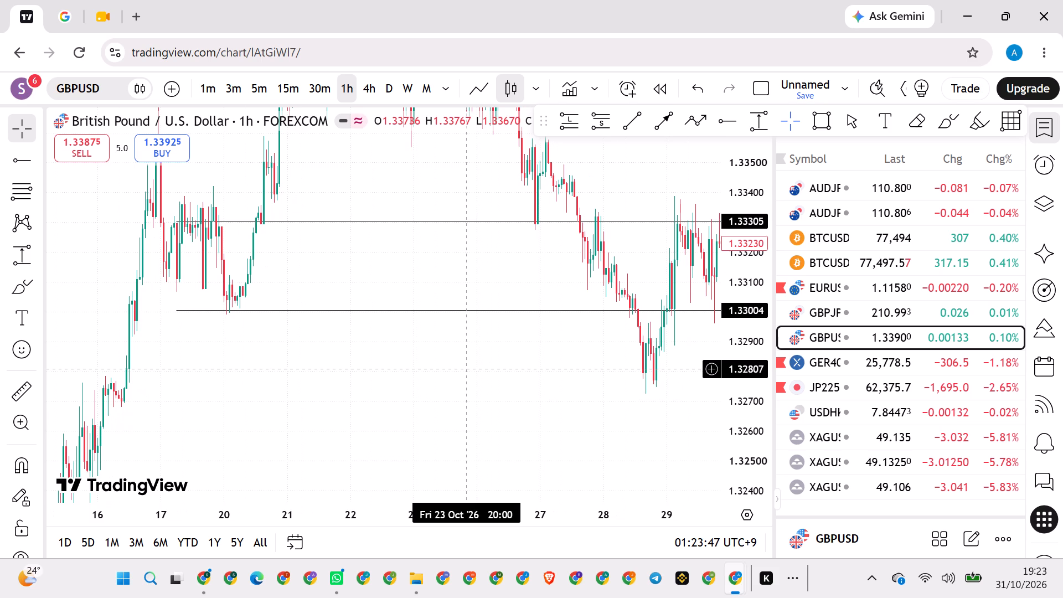
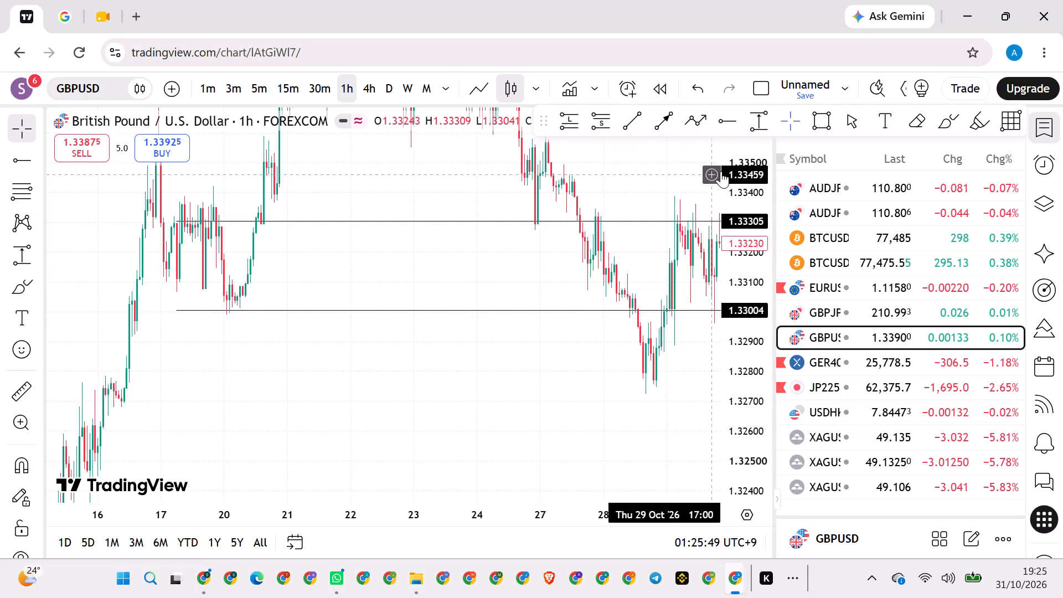
Examine recent GBPUSD price action around the two horizontal rays on the 1-hour timeframe and again on the daily timeframe.
drag(734, 163, 651, 425)
scroll(456, 307, down, 1)
drag(540, 350, 425, 349)
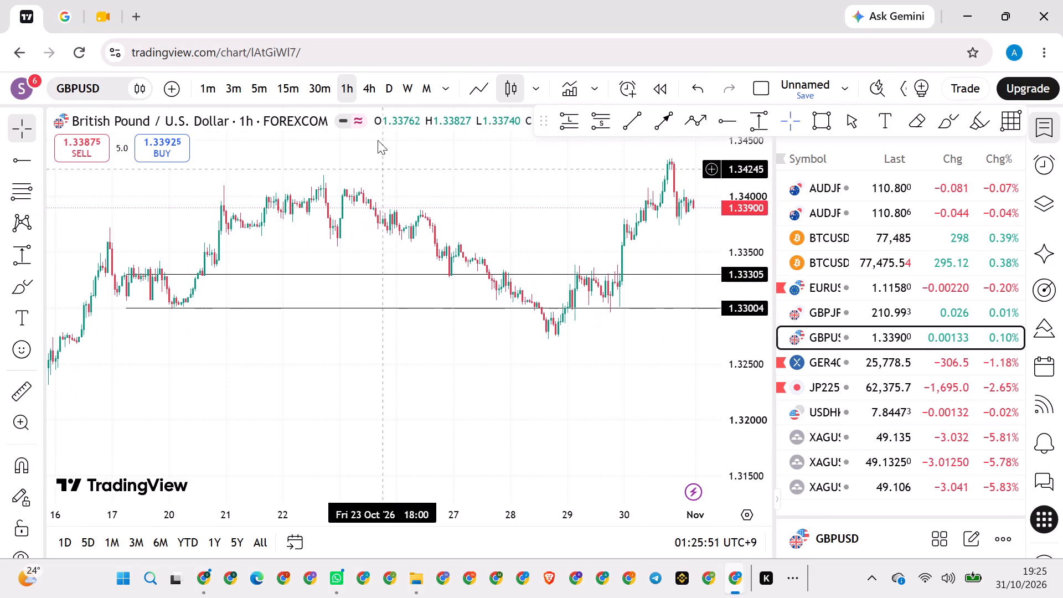
click(389, 90)
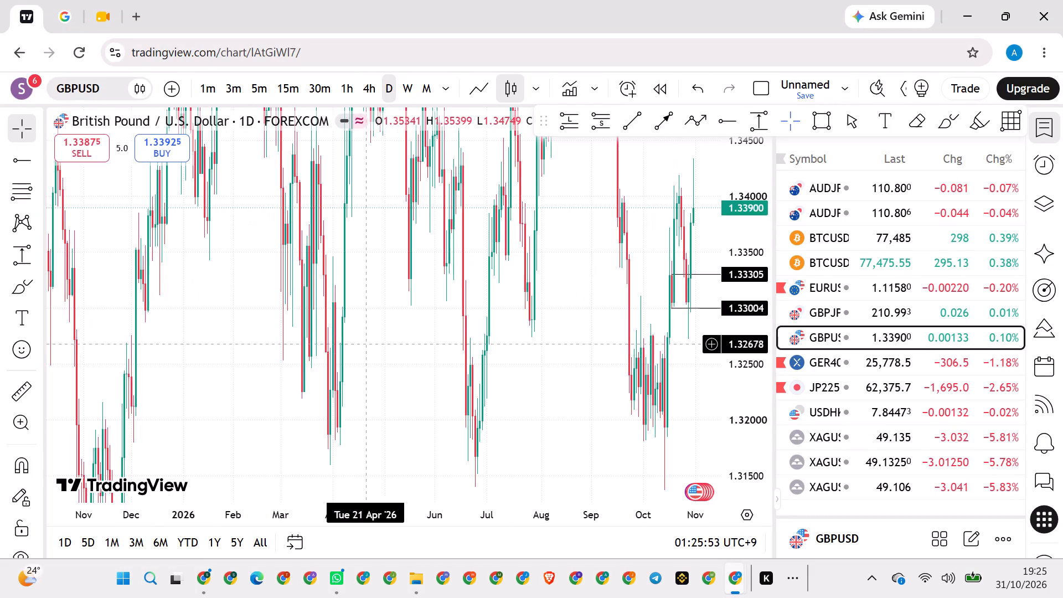
scroll(370, 357, up, 4)
scroll(370, 357, down, 19)
scroll(370, 357, up, 20)
scroll(370, 357, up, 11)
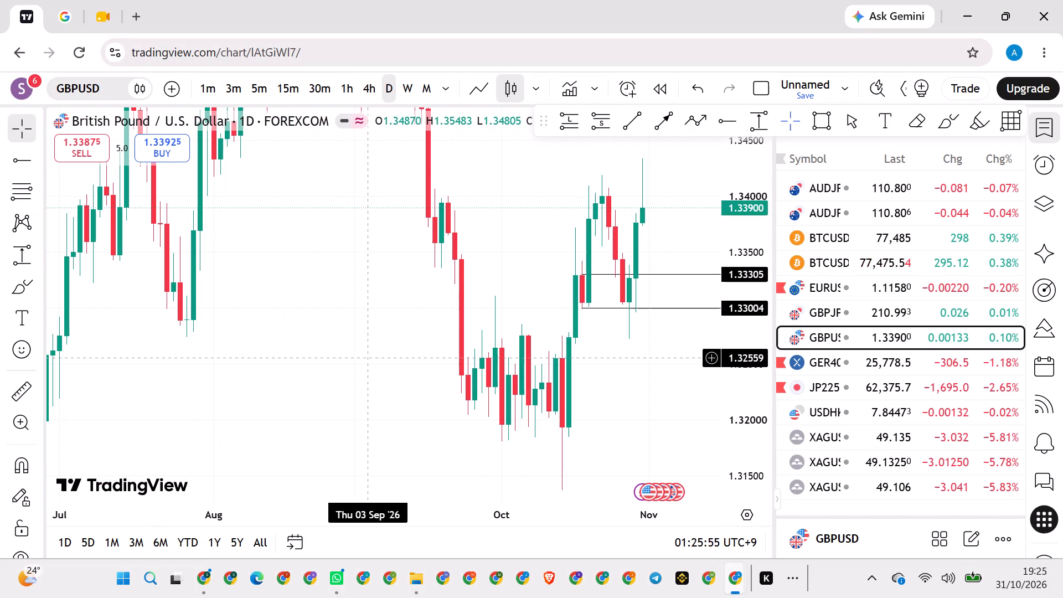
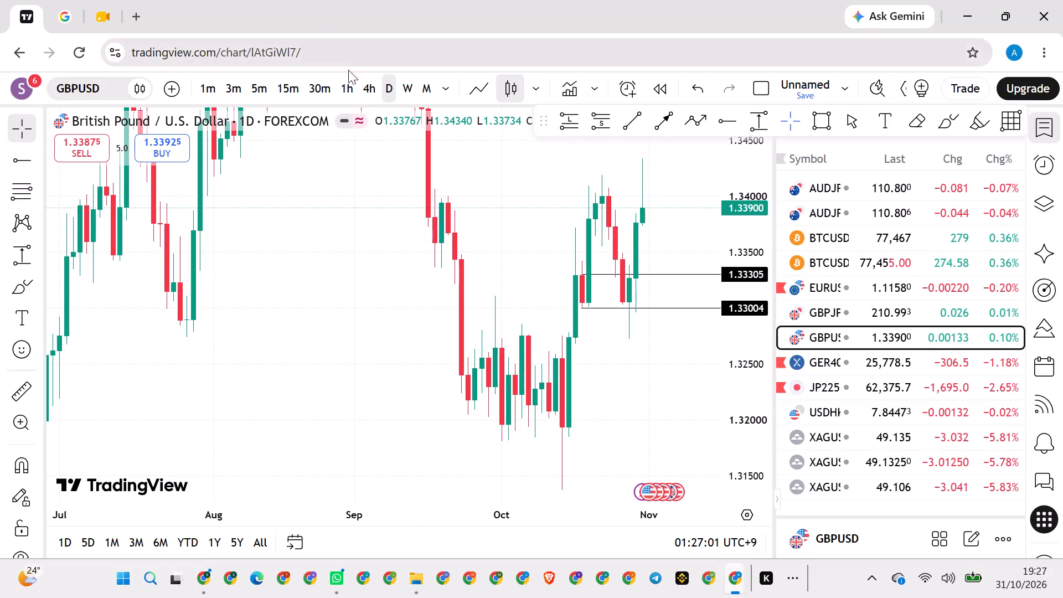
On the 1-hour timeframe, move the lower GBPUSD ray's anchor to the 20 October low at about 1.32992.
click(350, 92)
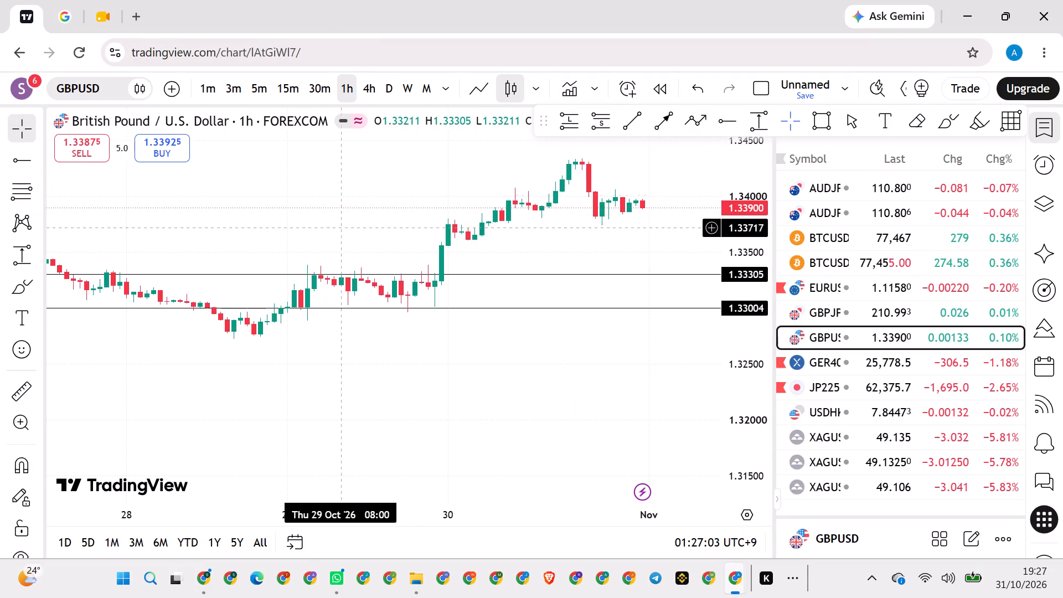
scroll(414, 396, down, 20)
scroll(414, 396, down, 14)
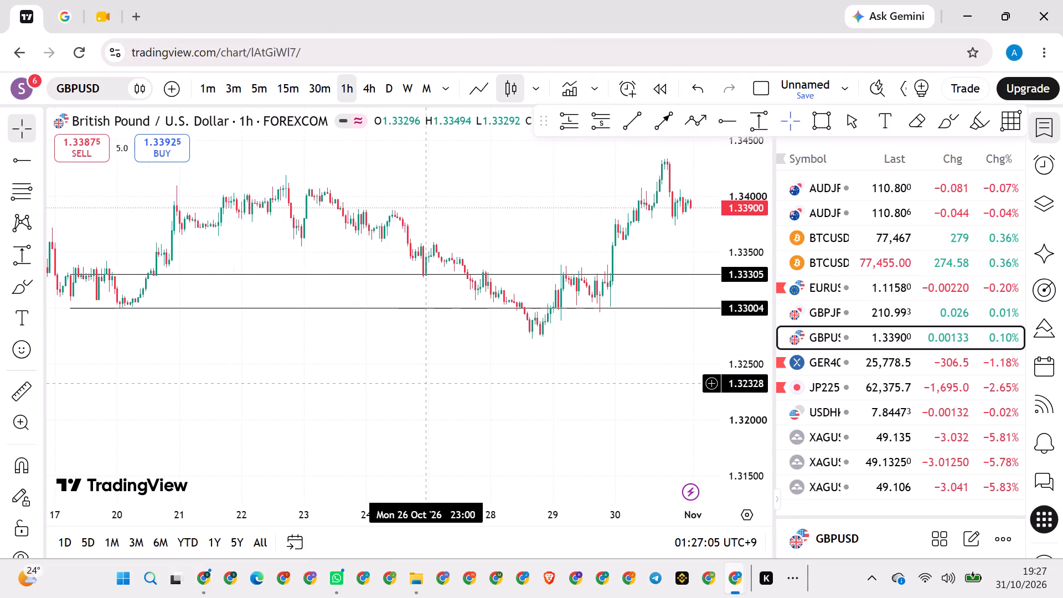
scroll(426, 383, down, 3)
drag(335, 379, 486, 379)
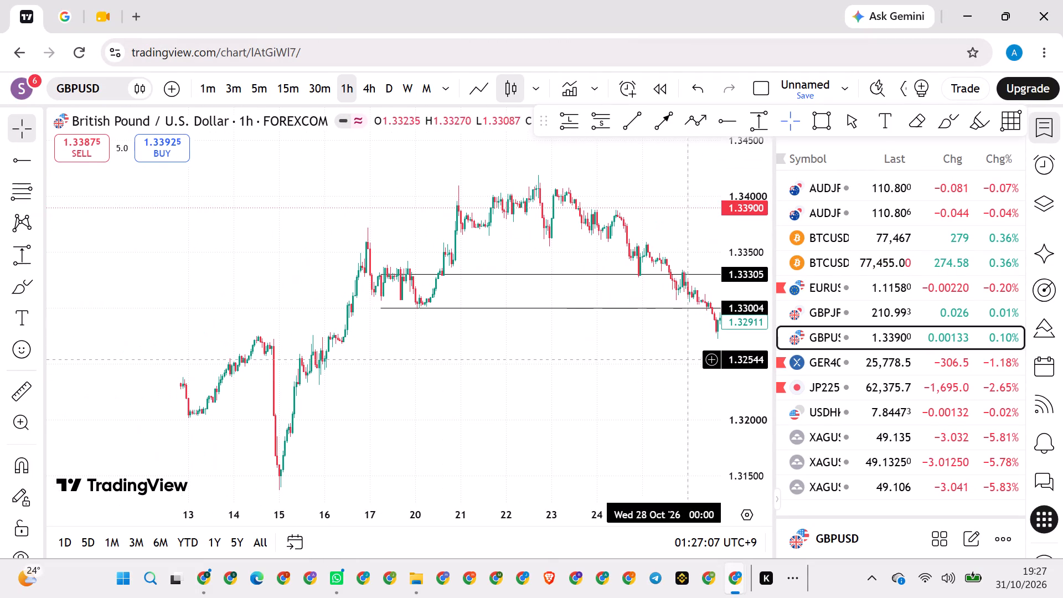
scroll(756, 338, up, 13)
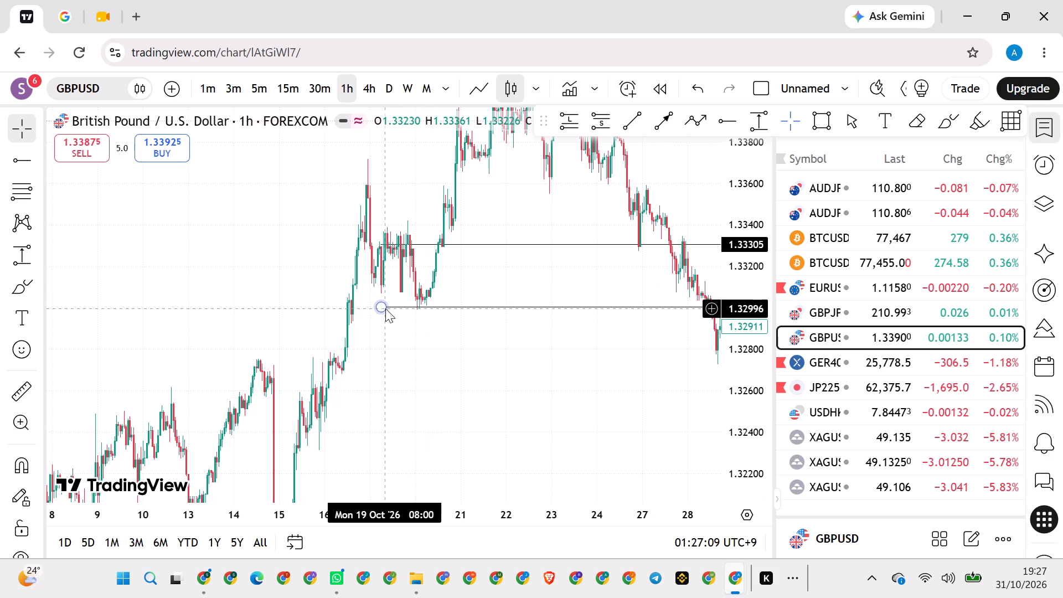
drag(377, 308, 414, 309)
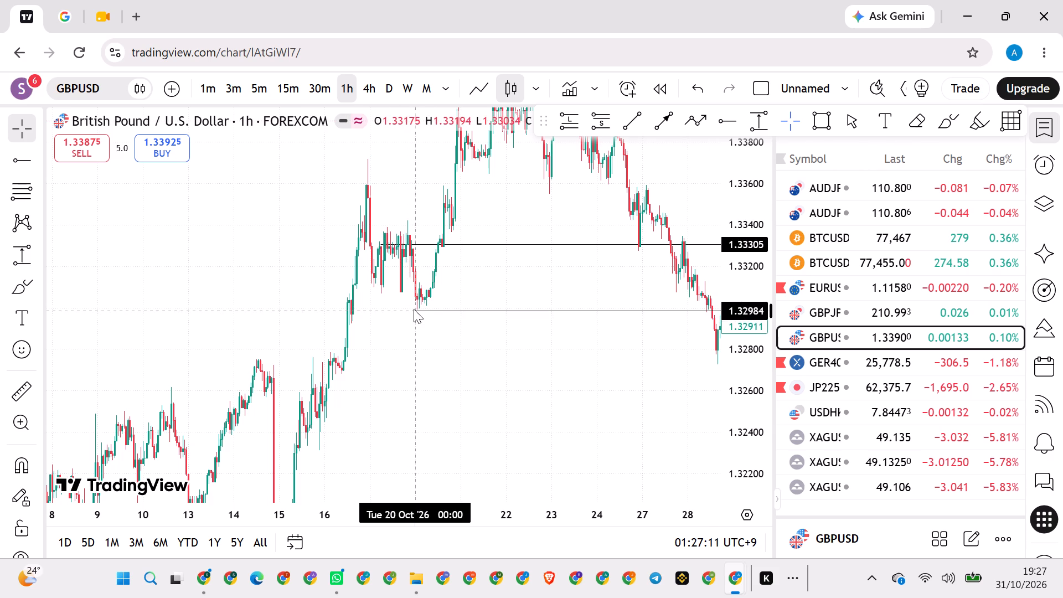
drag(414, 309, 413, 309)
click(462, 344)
Measure the price range from the lower ray down to the 28 October low and remove the measurement.
drag(549, 375, 401, 375)
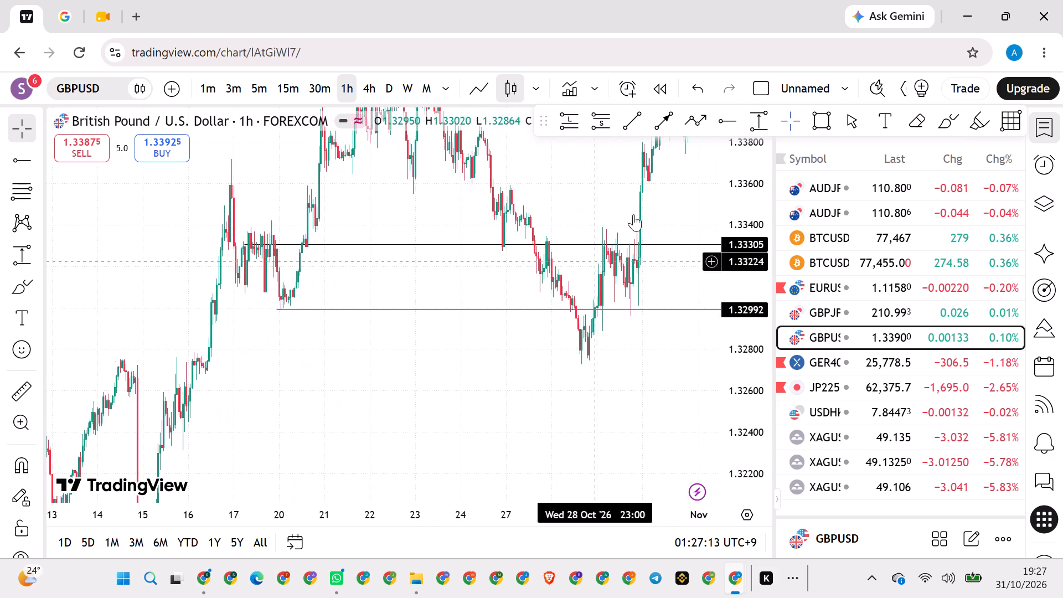
click(757, 121)
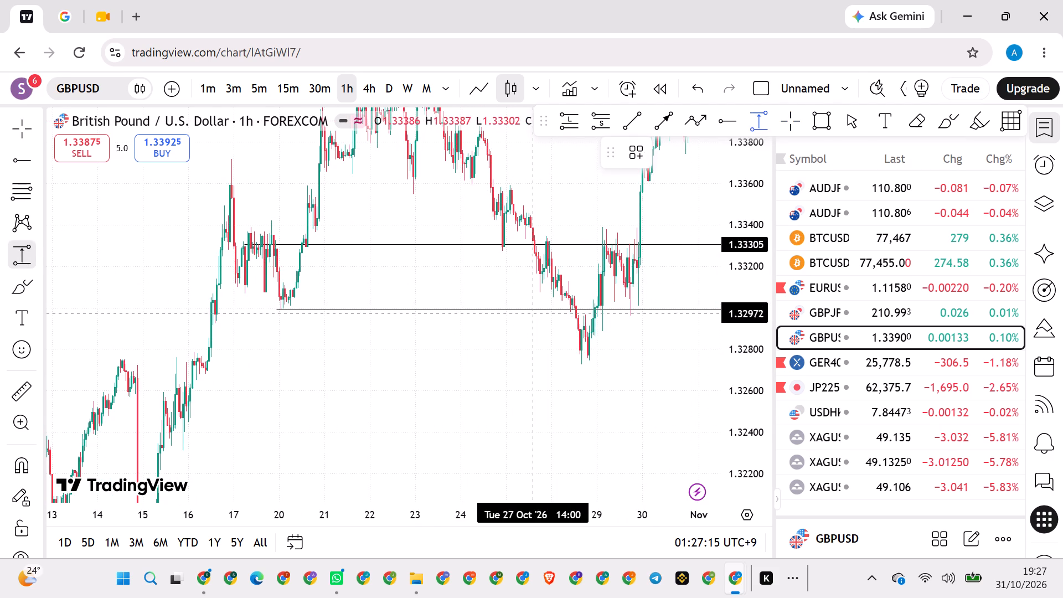
click(533, 309)
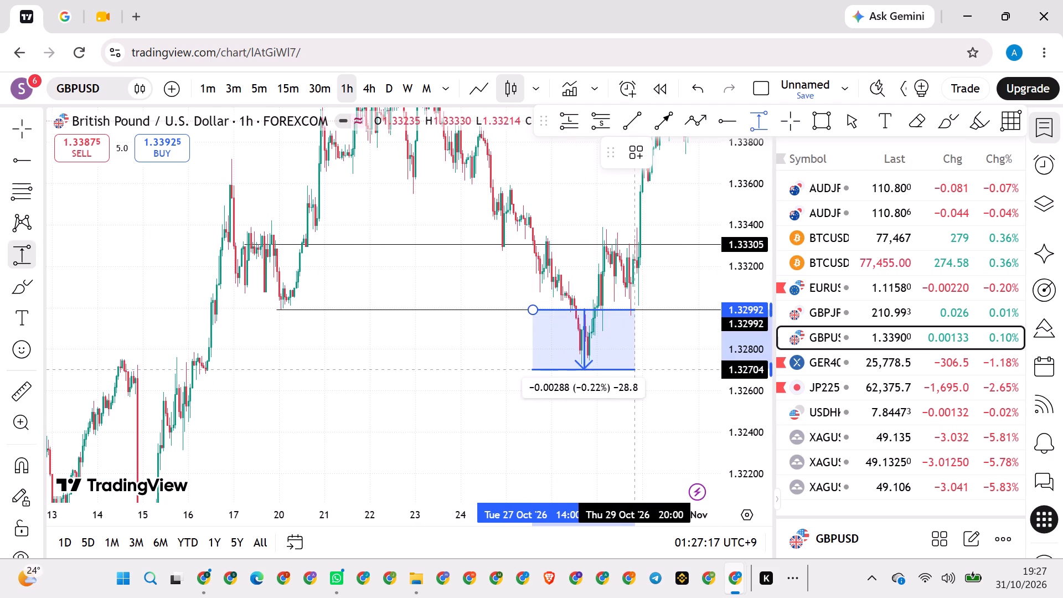
click(640, 364)
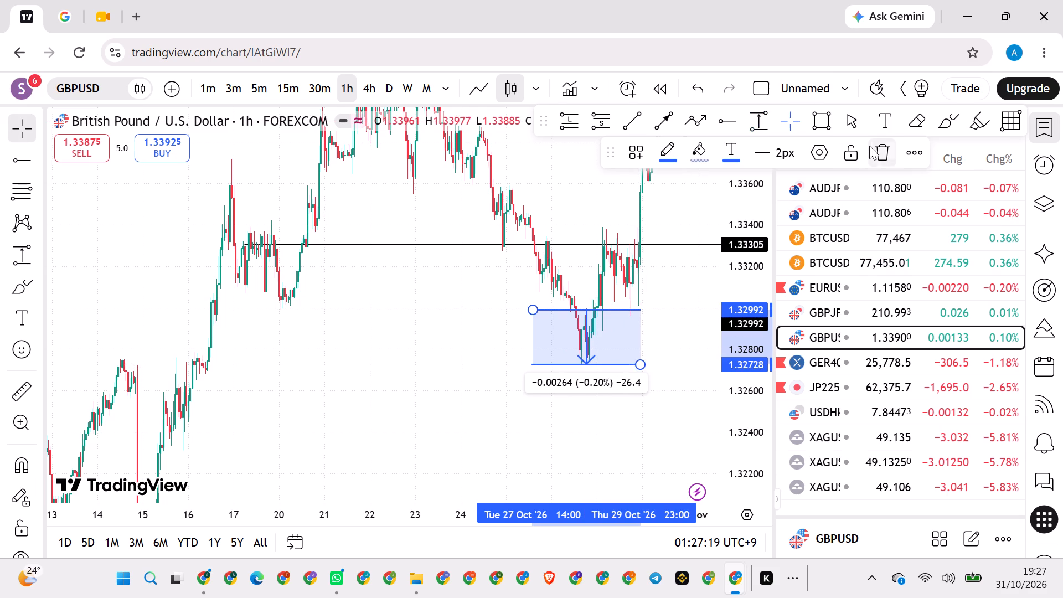
click(880, 153)
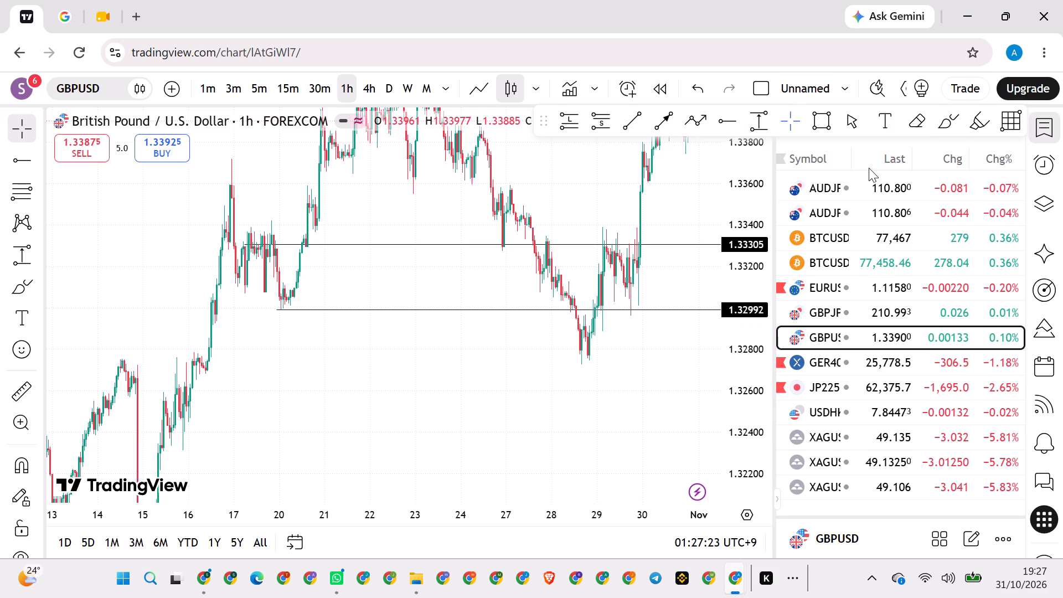
On the daily timeframe, delete both GBPUSD horizontal rays, the upper one and the lower one.
click(383, 83)
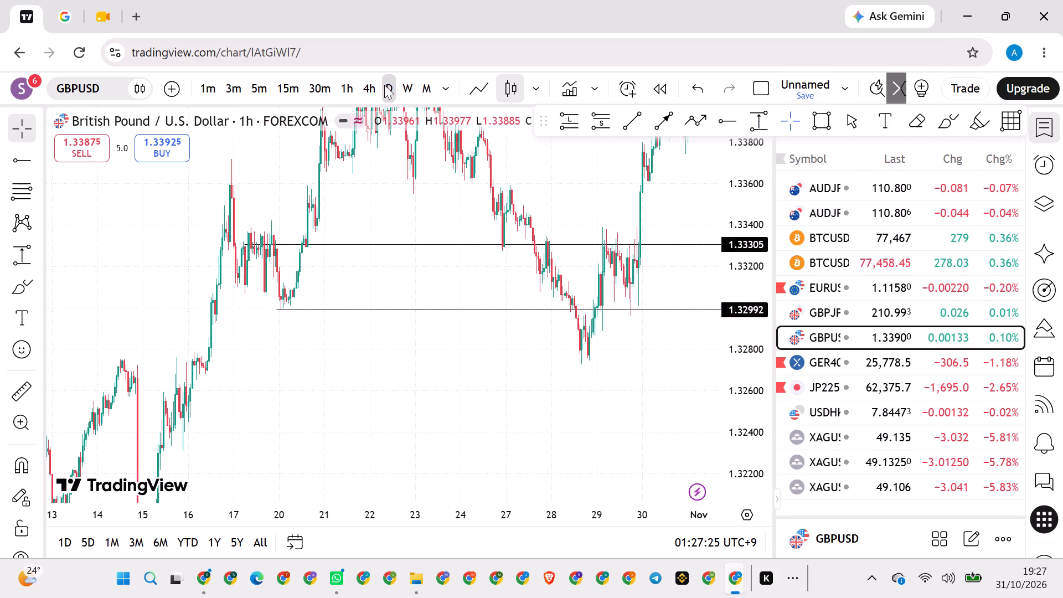
drag(748, 172, 738, 485)
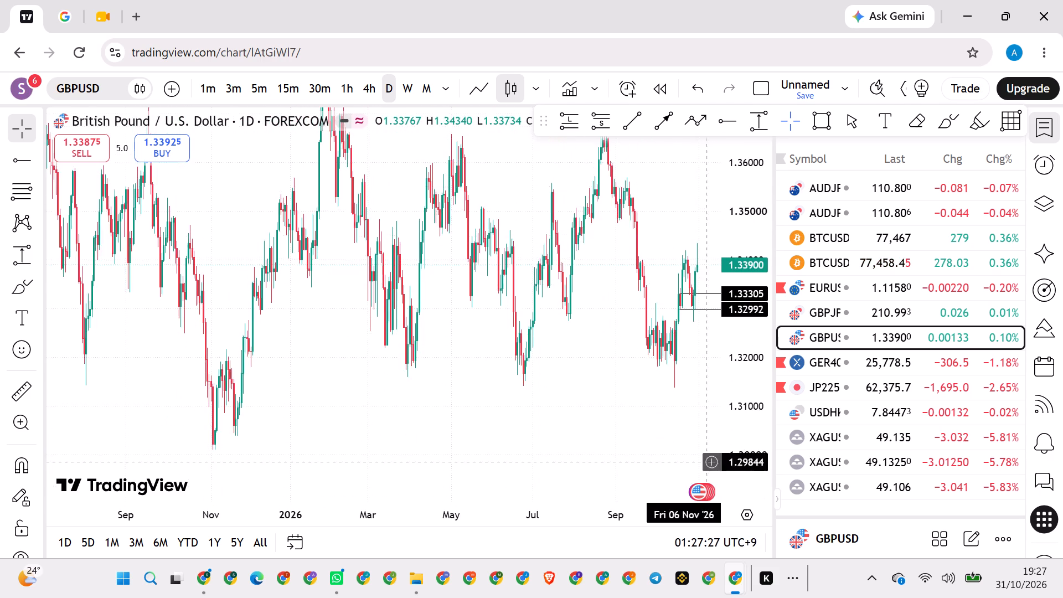
scroll(603, 392, up, 20)
scroll(603, 392, up, 20)
scroll(603, 392, up, 20)
scroll(744, 327, up, 5)
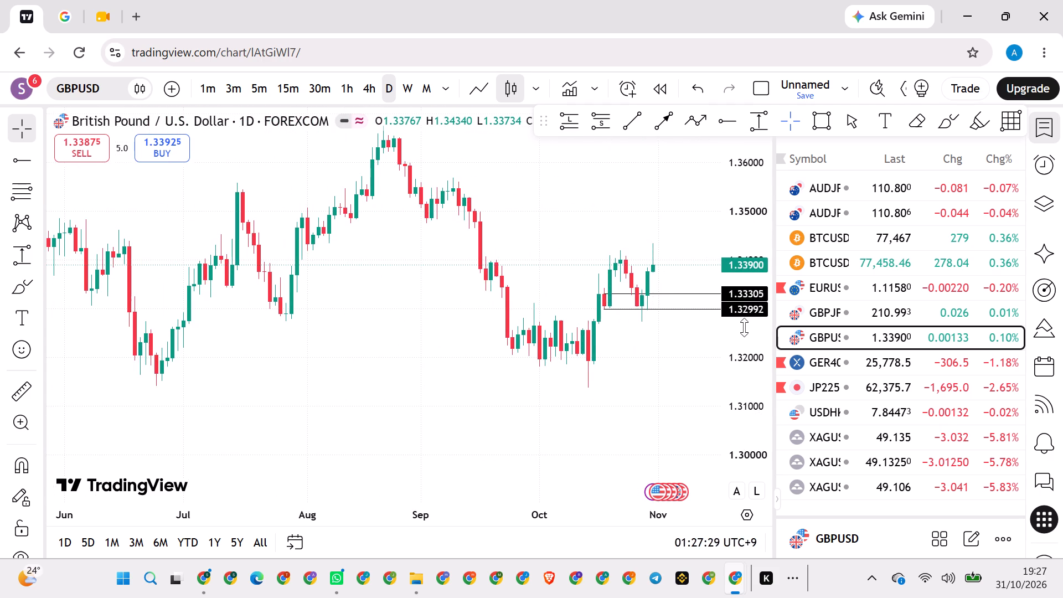
scroll(744, 327, up, 10)
click(602, 275)
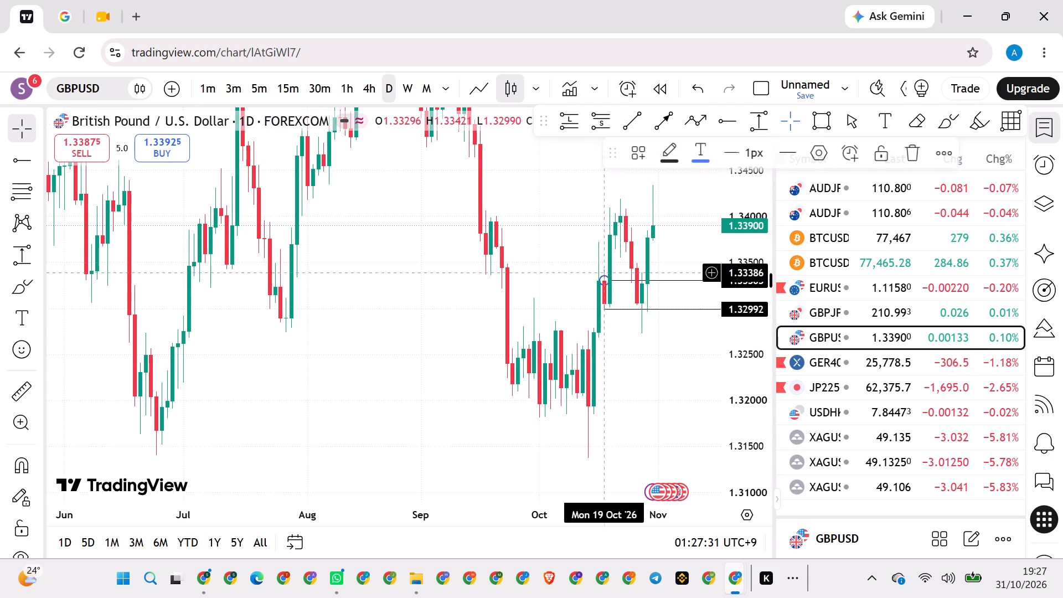
click(911, 152)
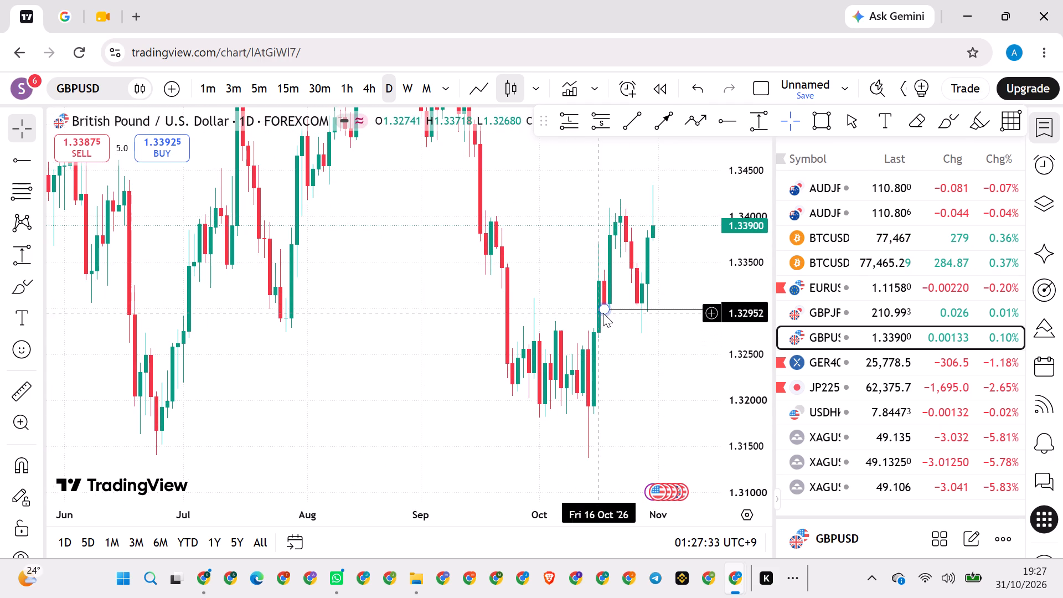
click(603, 311)
click(907, 153)
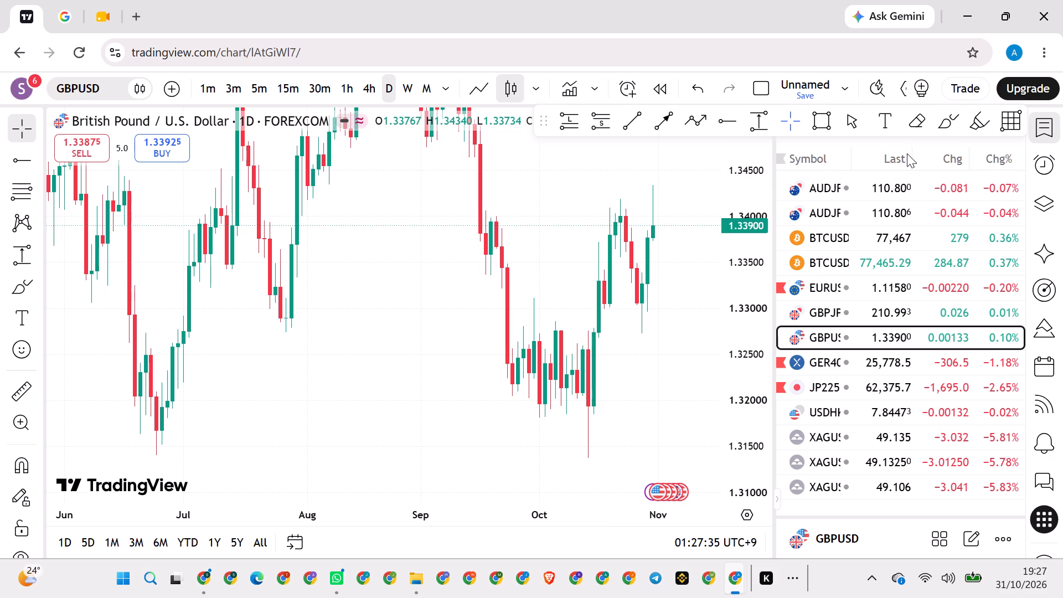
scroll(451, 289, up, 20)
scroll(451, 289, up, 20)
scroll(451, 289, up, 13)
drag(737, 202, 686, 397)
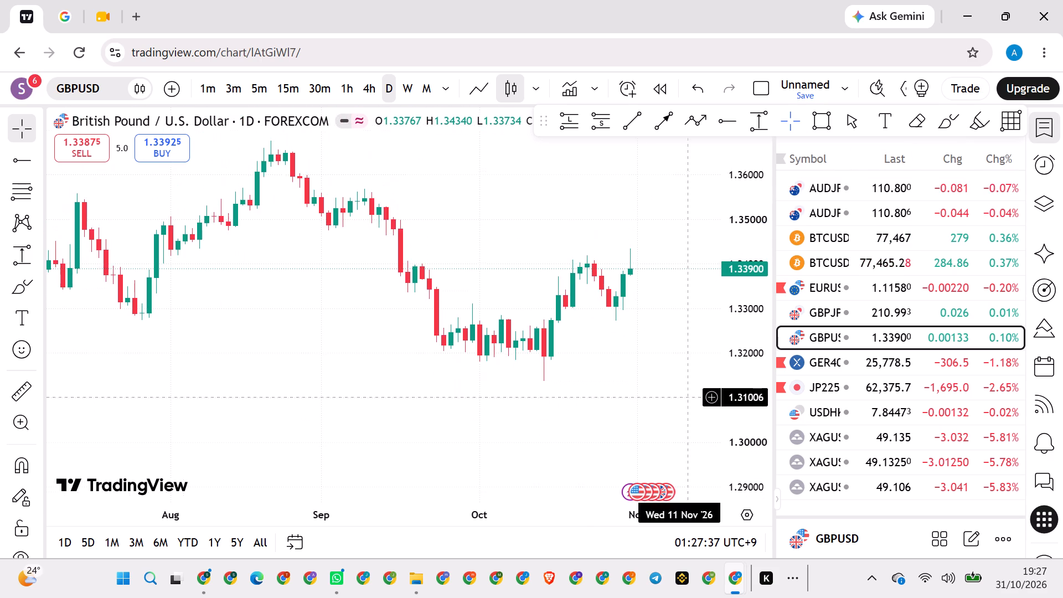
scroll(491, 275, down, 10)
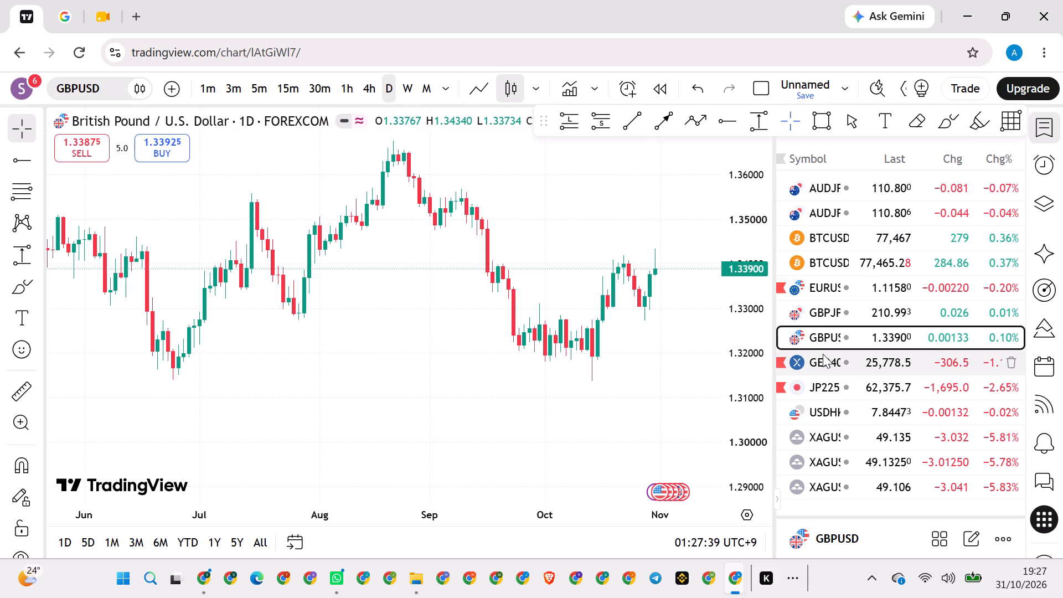
Open the GER40 chart and examine its short position and marked horizontal levels on the daily timeframe.
click(823, 356)
click(828, 370)
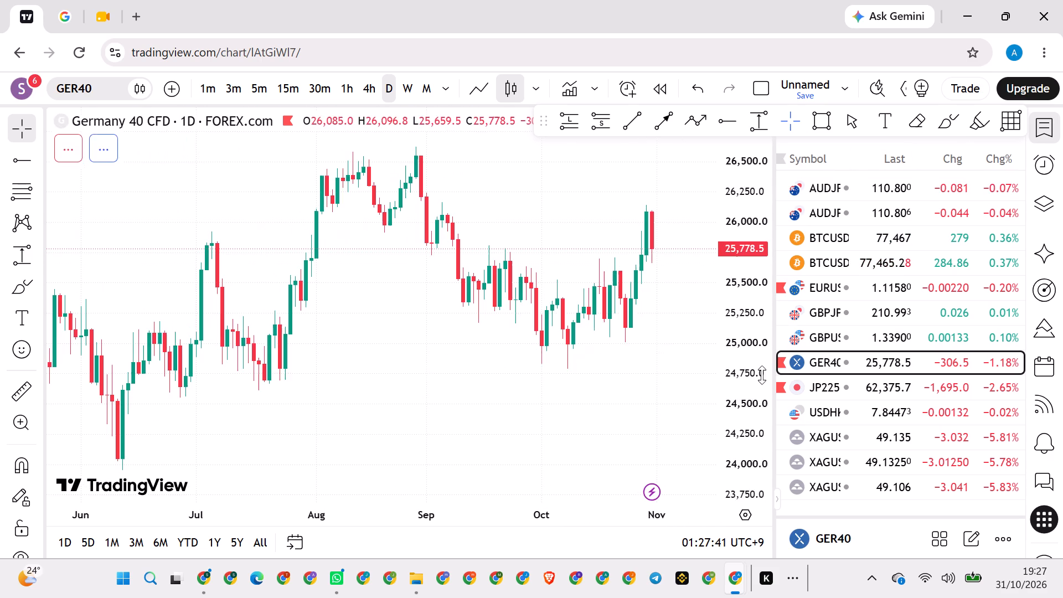
scroll(749, 373, up, 2)
scroll(500, 292, up, 20)
scroll(500, 292, up, 18)
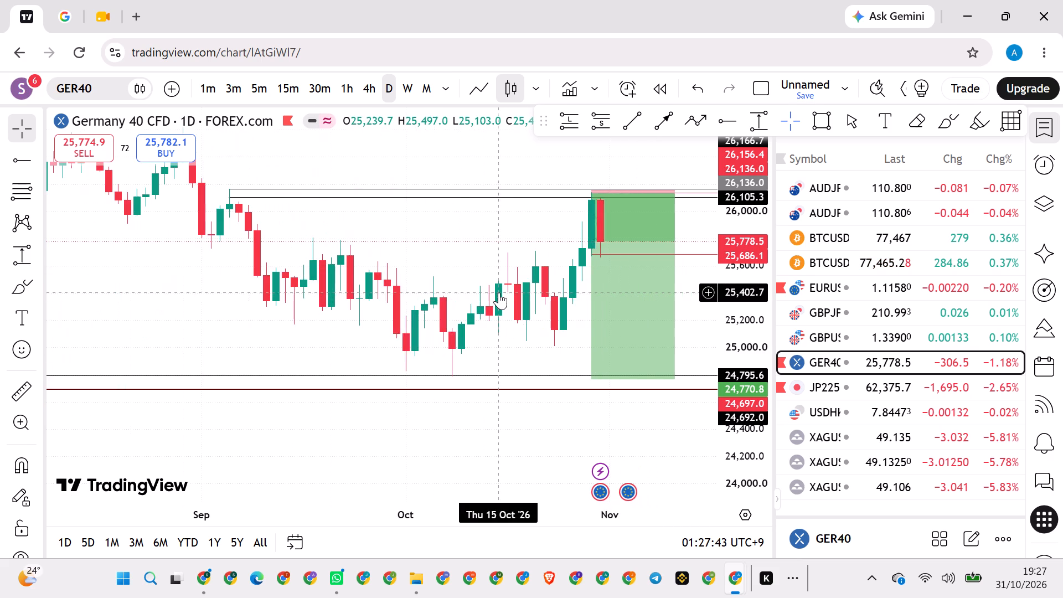
drag(493, 220, 413, 235)
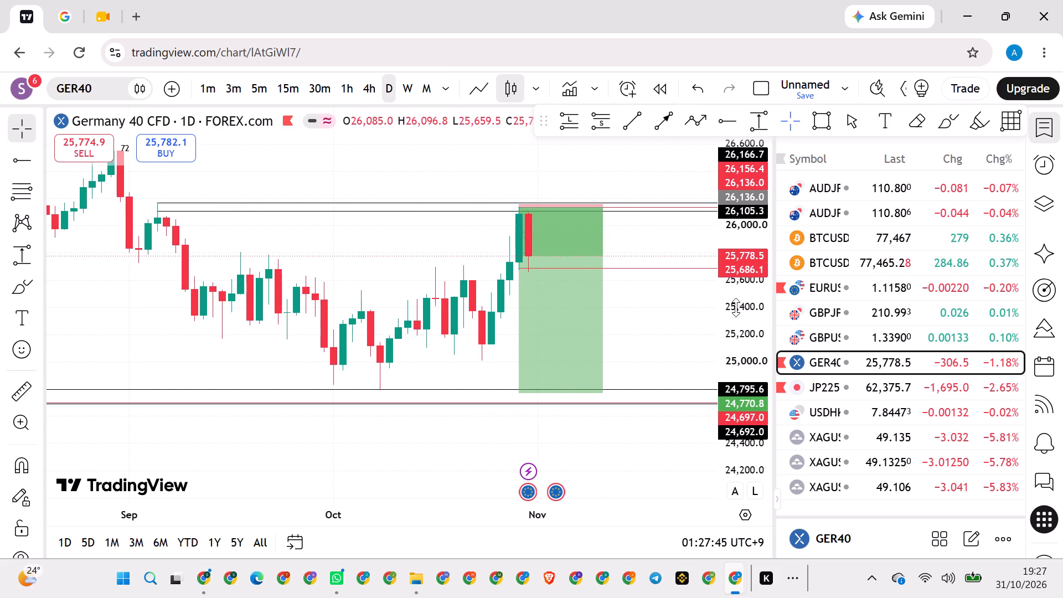
scroll(737, 307, up, 9)
drag(426, 208, 404, 248)
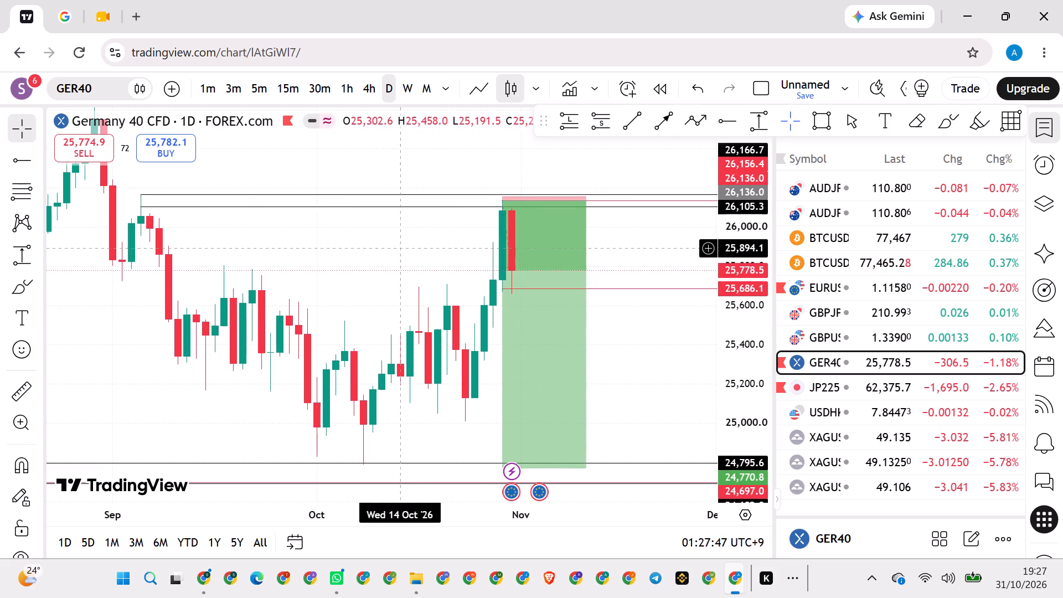
scroll(398, 244, up, 1)
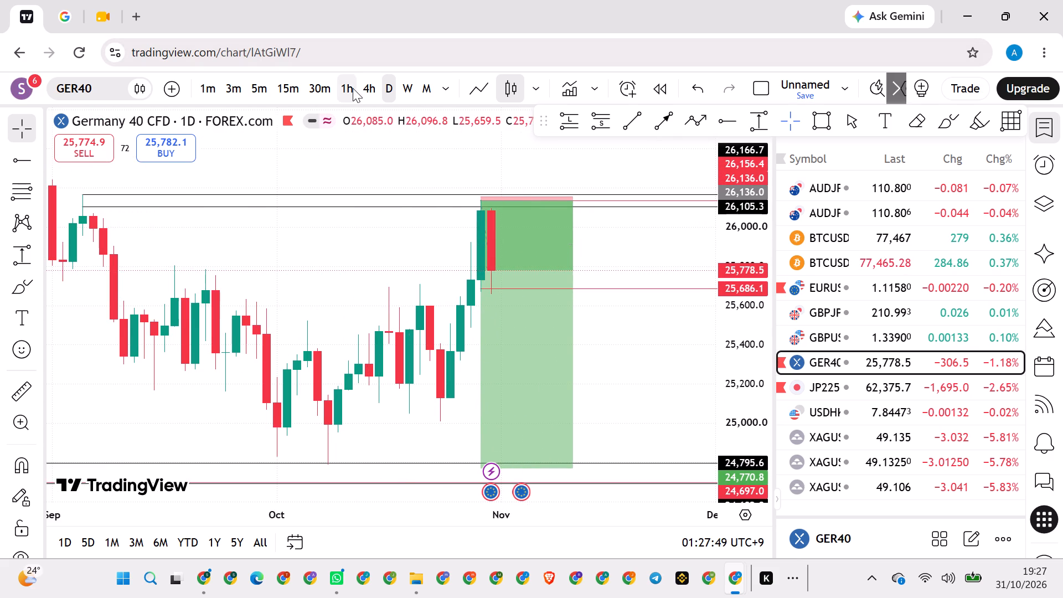
On the 1-hour timeframe, draw horizontal rays at about 25,743.2 and 25,669.5 from GER40's 29 October 16:00 candle.
click(353, 92)
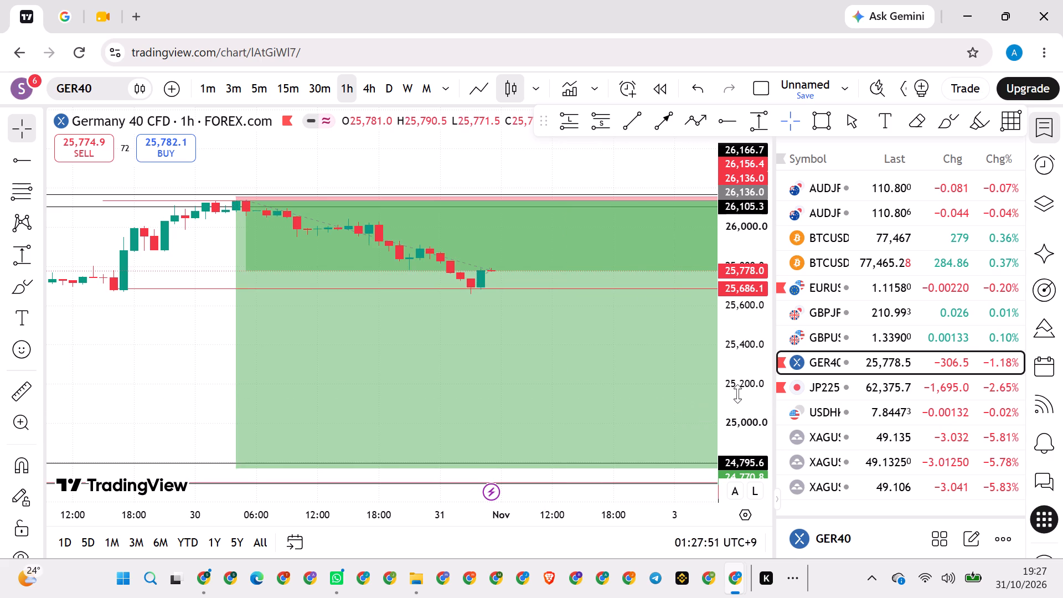
scroll(737, 394, up, 10)
scroll(457, 315, down, 12)
scroll(309, 309, down, 3)
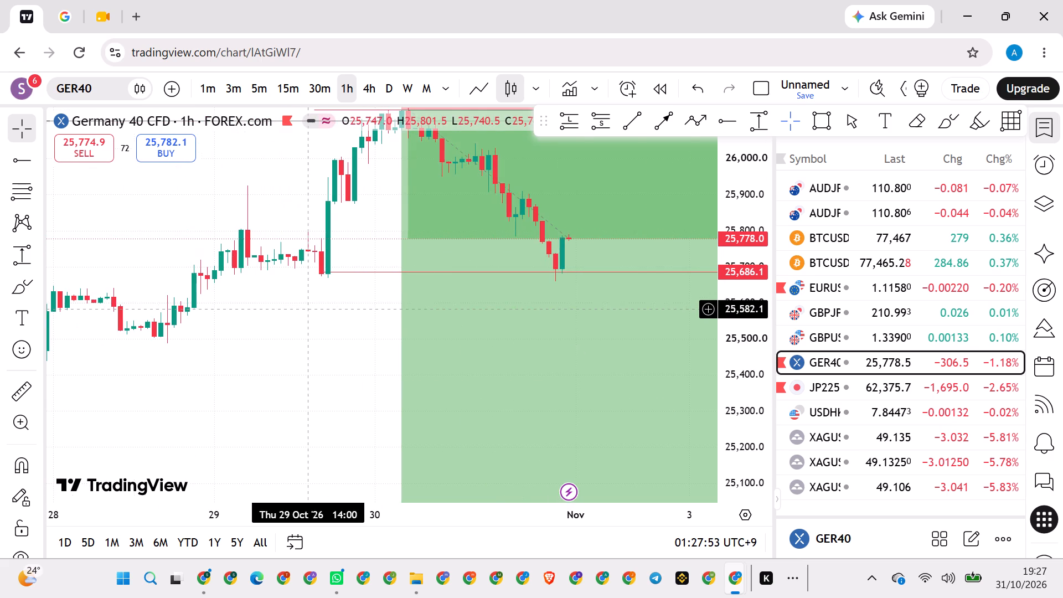
drag(289, 346, 349, 361)
scroll(342, 361, up, 10)
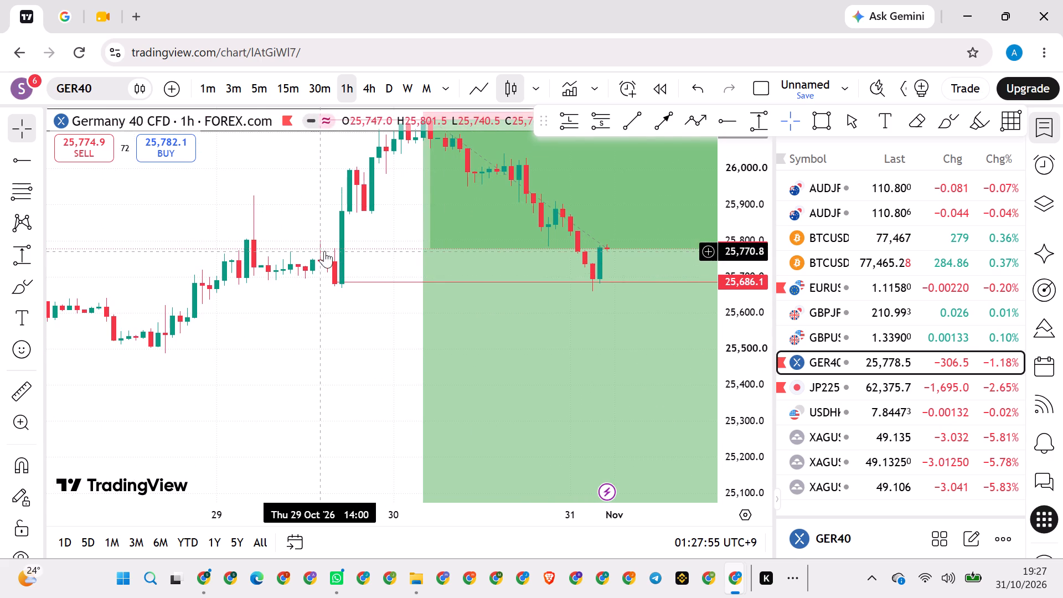
click(723, 121)
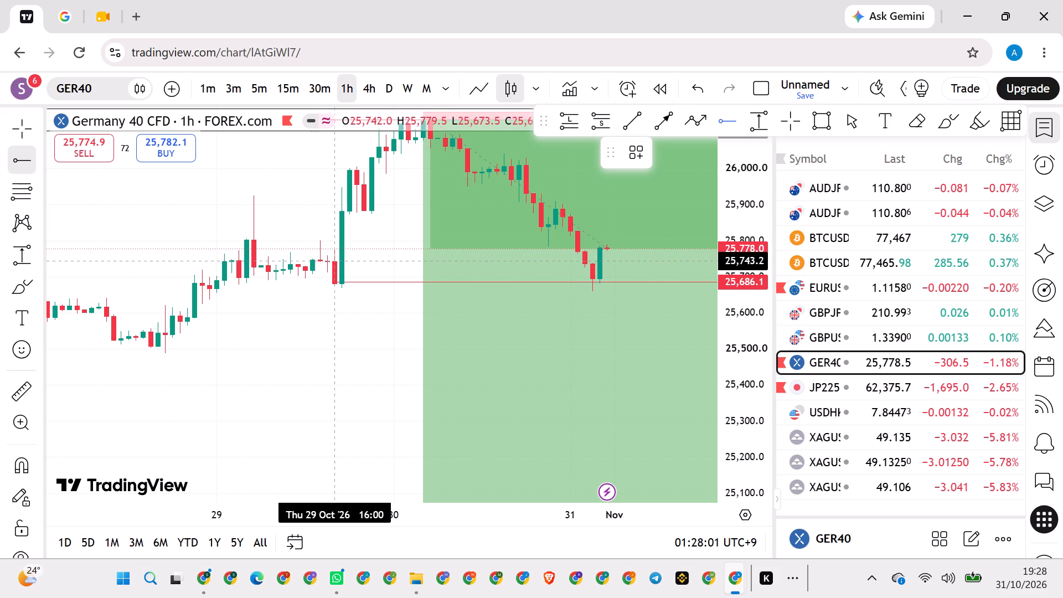
click(335, 261)
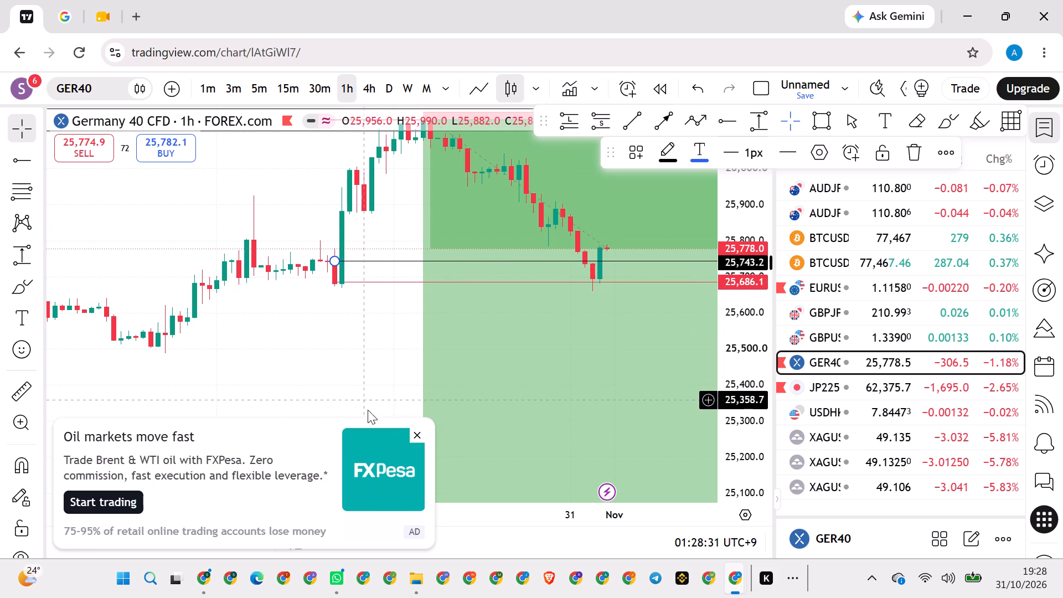
click(415, 440)
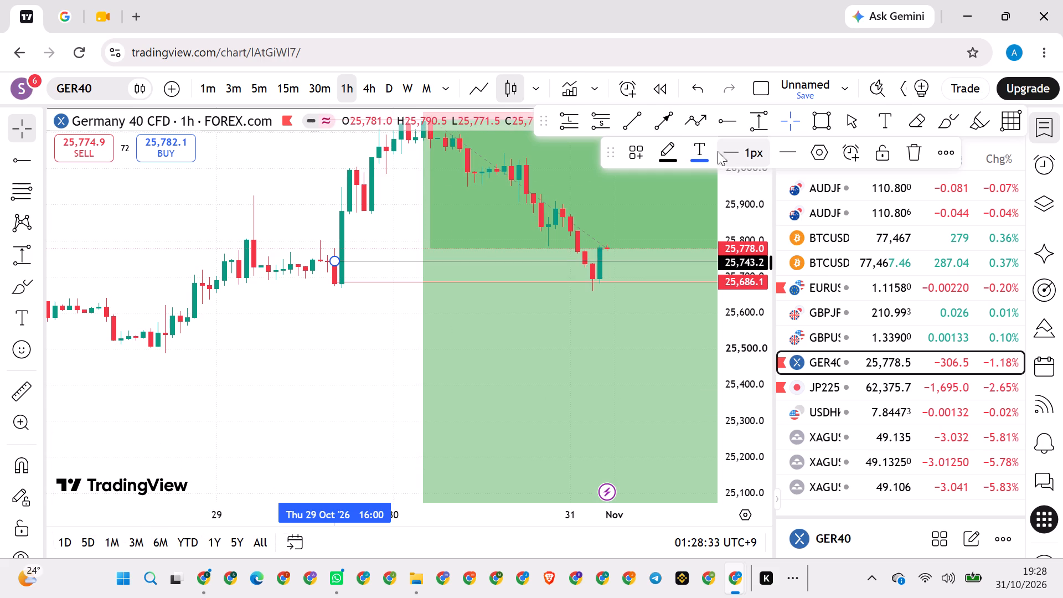
click(720, 126)
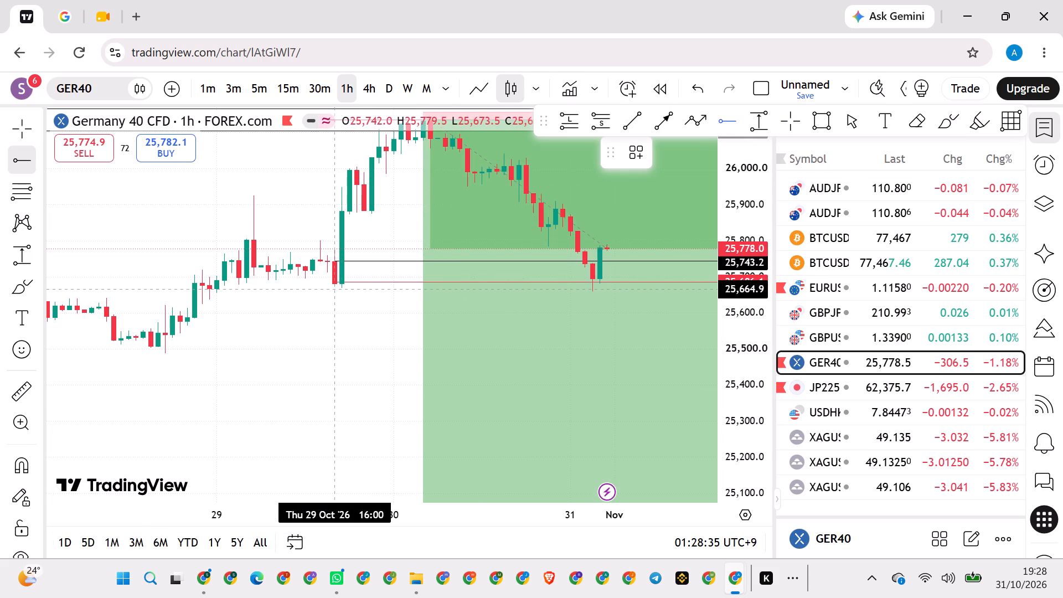
click(338, 287)
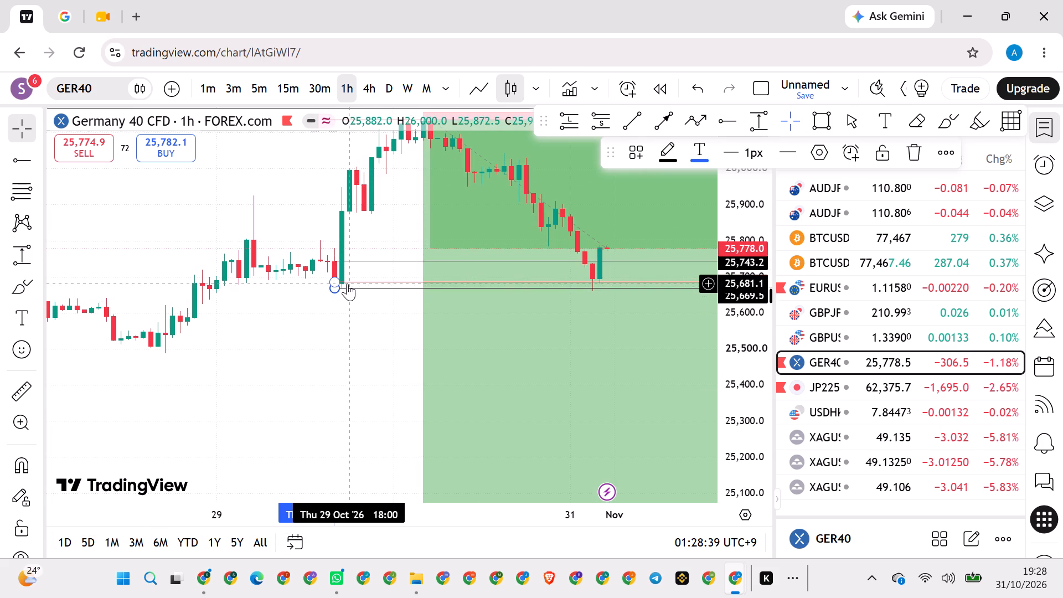
Delete the red horizontal ray at 25,686.1 between the two black rays.
click(347, 279)
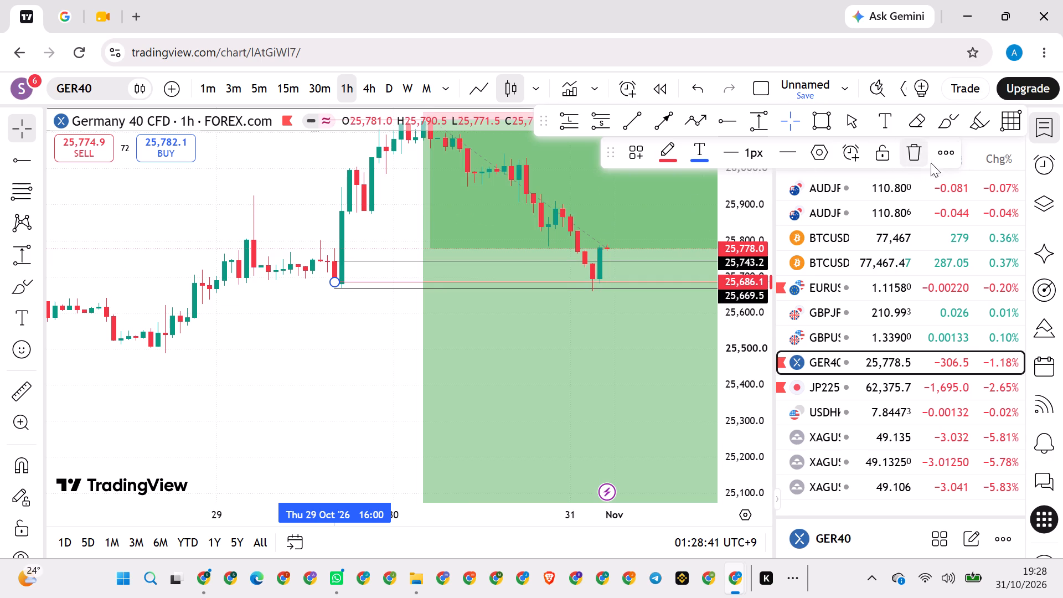
click(918, 156)
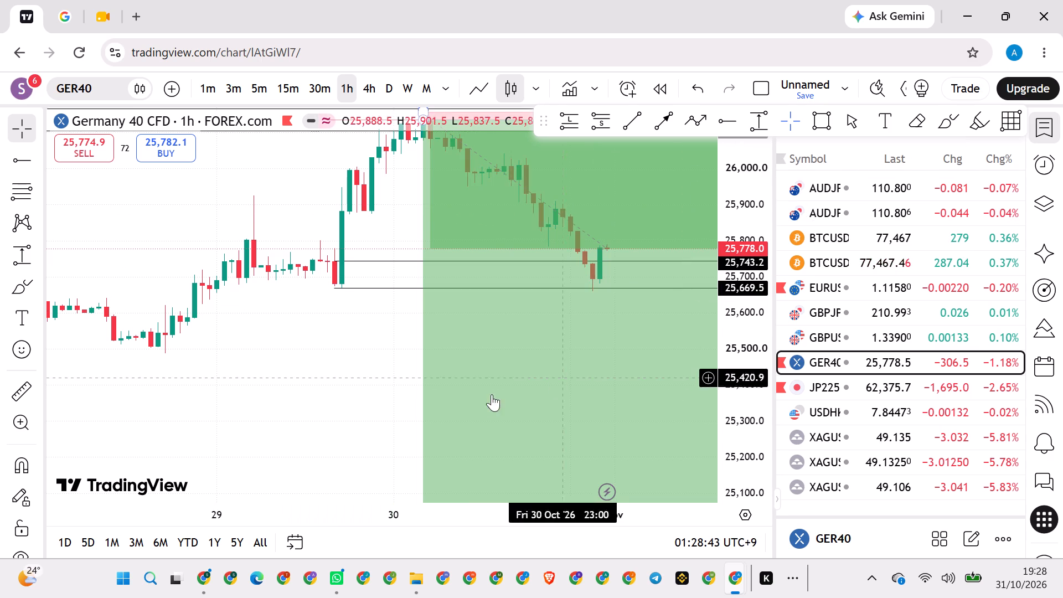
On the 15-minute timeframe, move the 25,743.2 horizontal ray down to about 25,688.1, anchoring it at 29 October 01:30.
scroll(327, 379, down, 11)
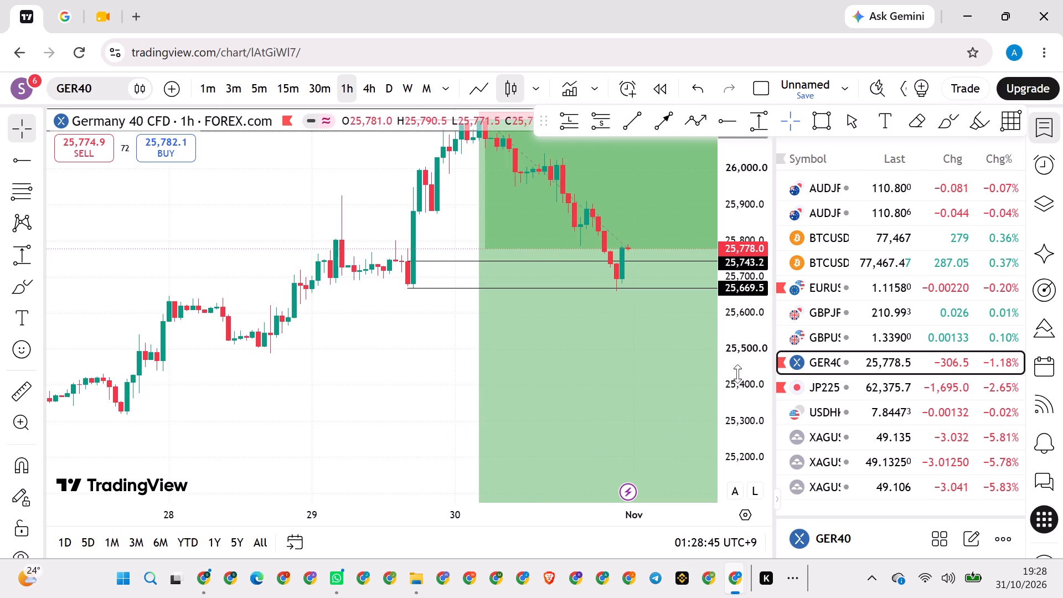
scroll(742, 367, up, 13)
scroll(742, 367, up, 19)
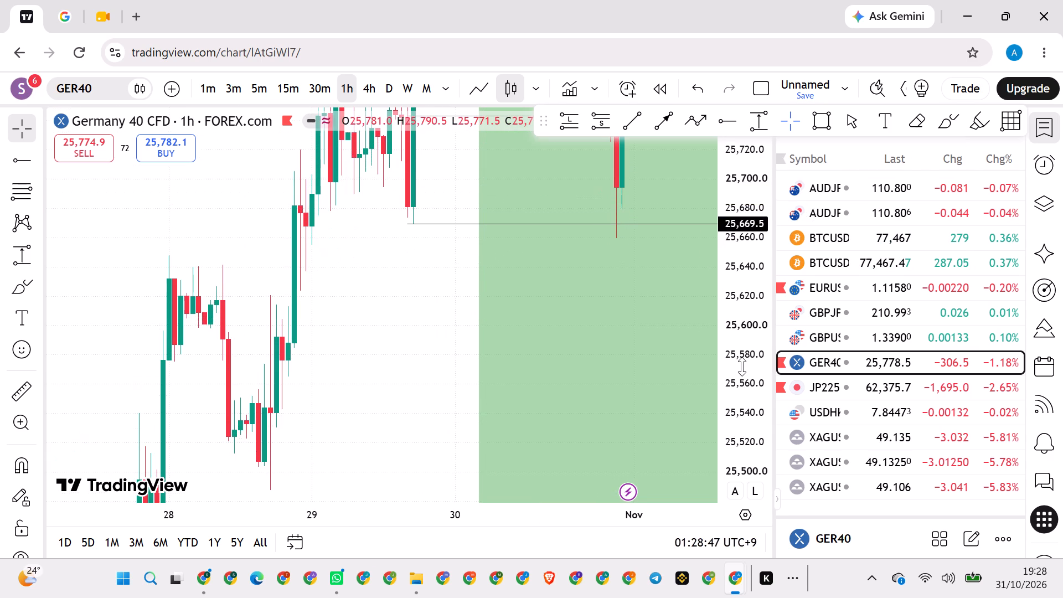
drag(323, 254, 394, 317)
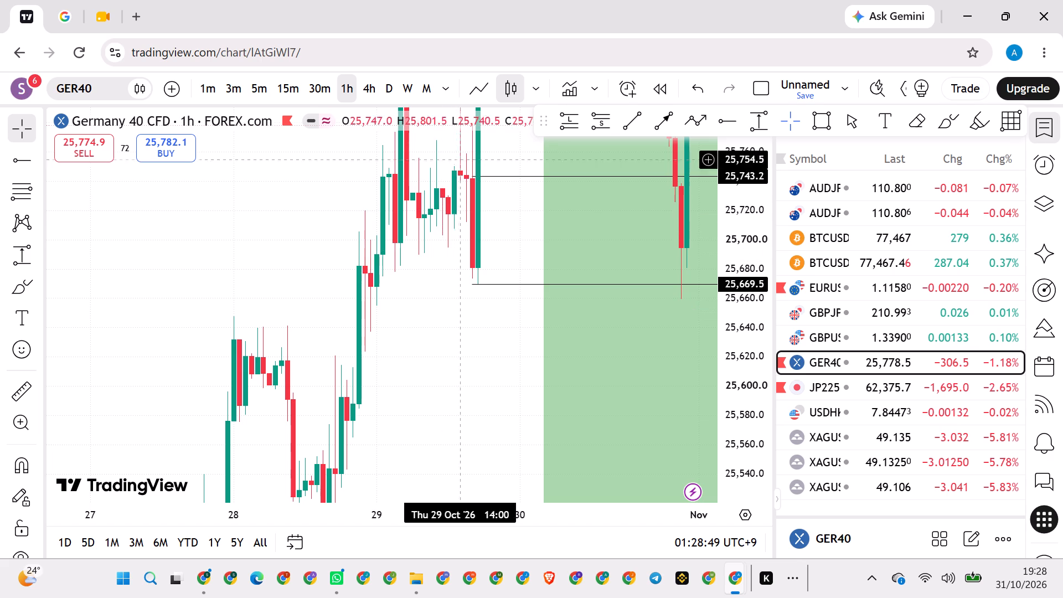
click(288, 89)
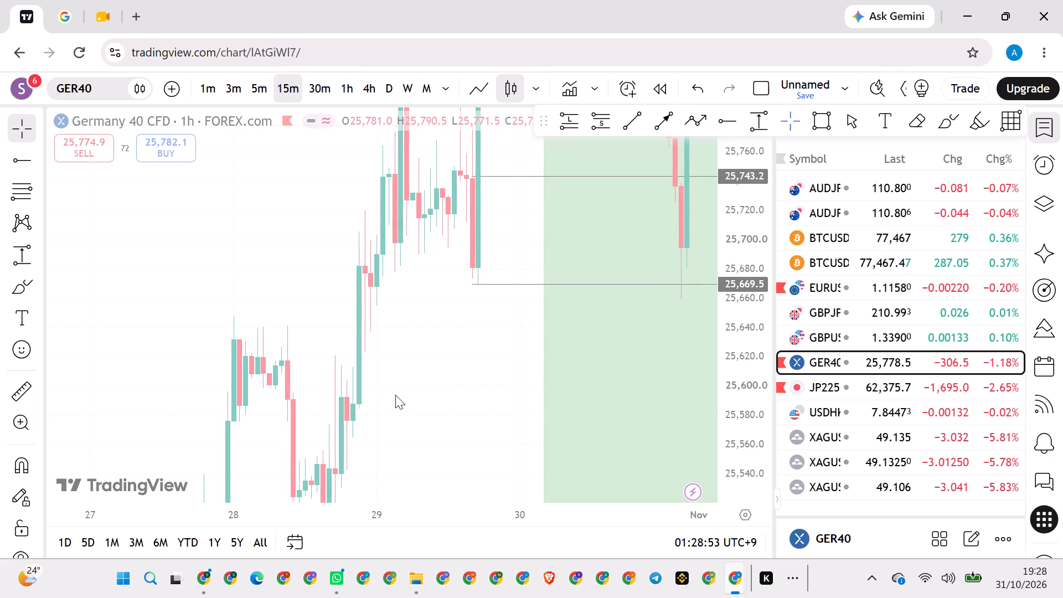
scroll(395, 397, down, 19)
scroll(395, 399, up, 10)
scroll(395, 399, down, 3)
scroll(395, 399, down, 18)
scroll(395, 401, up, 1)
scroll(395, 401, down, 15)
drag(288, 358, 436, 383)
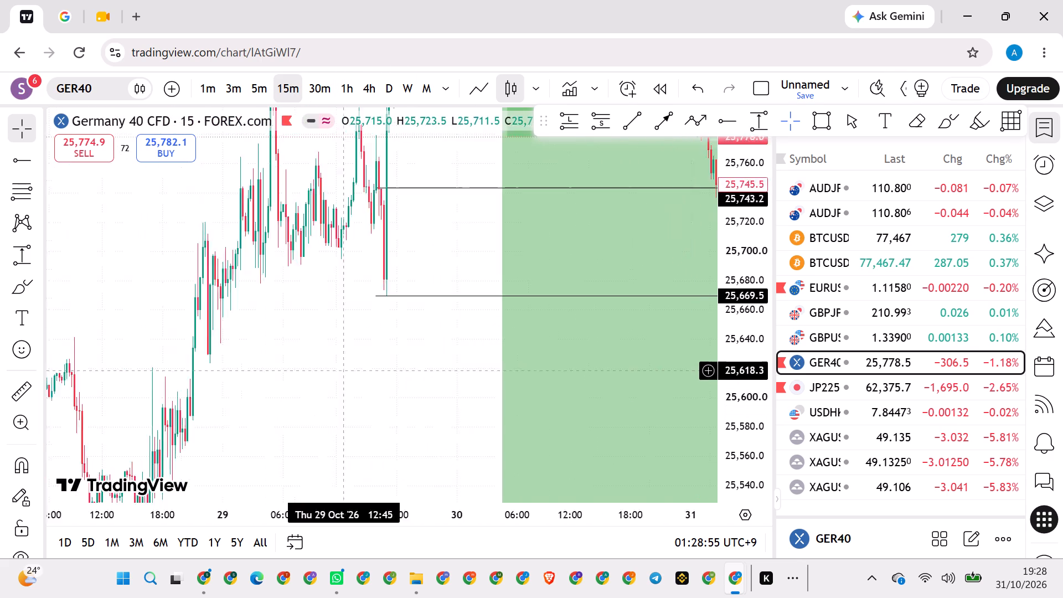
drag(436, 383, 498, 389)
drag(464, 383, 655, 367)
drag(623, 366, 689, 354)
scroll(655, 336, down, 20)
scroll(655, 336, down, 4)
scroll(653, 333, up, 20)
scroll(653, 333, up, 20)
scroll(653, 333, up, 12)
drag(626, 337, 614, 337)
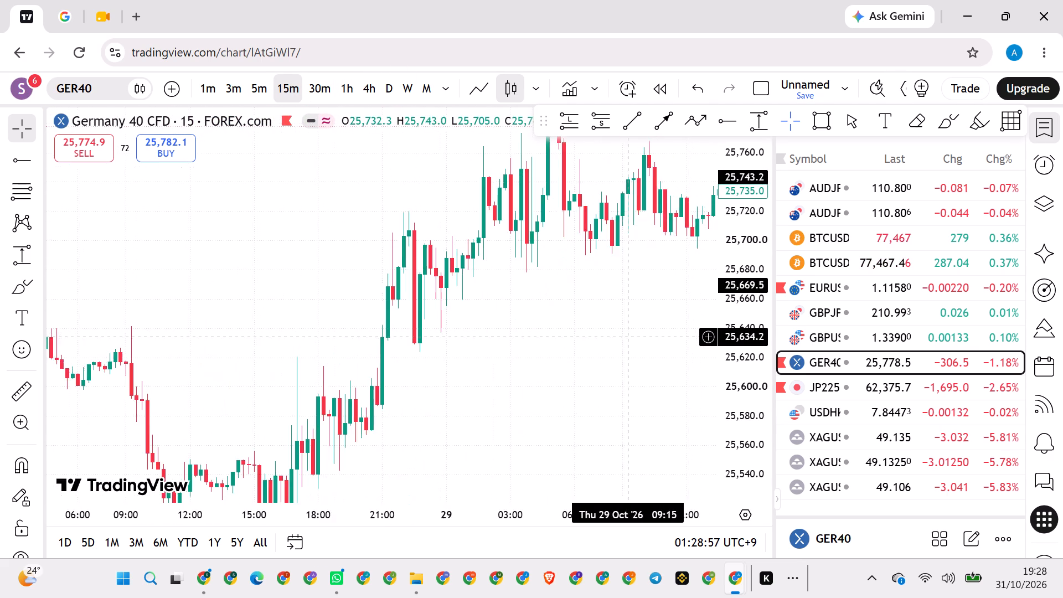
drag(614, 337, 436, 342)
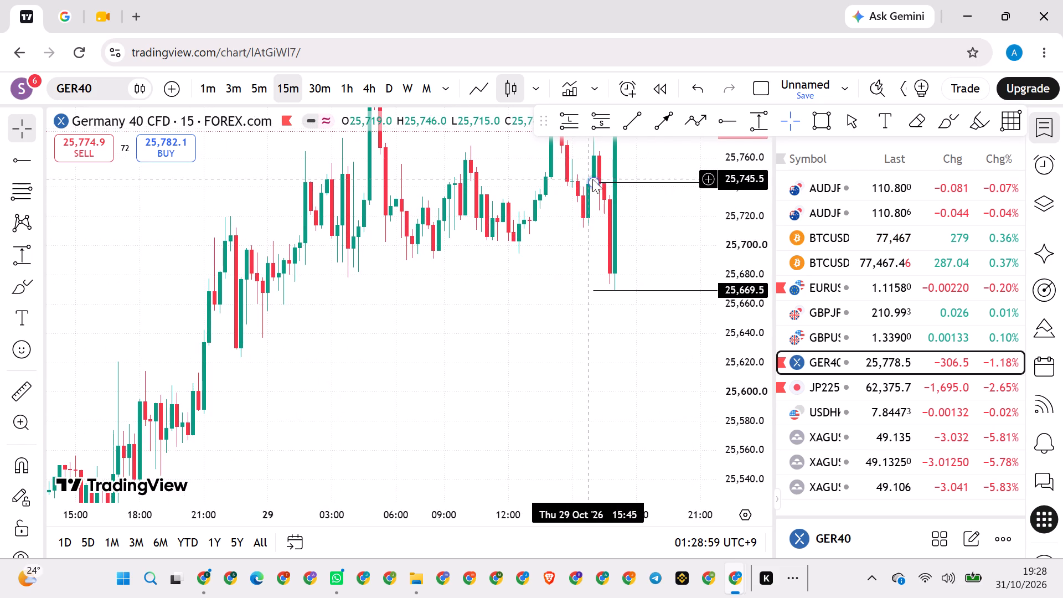
drag(595, 181, 328, 272)
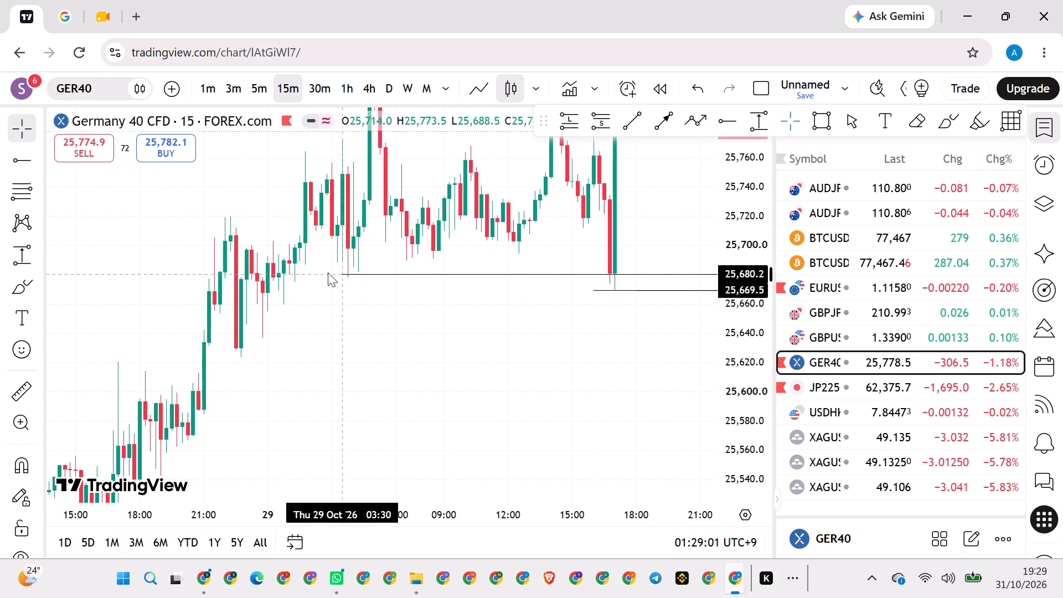
drag(328, 272, 289, 264)
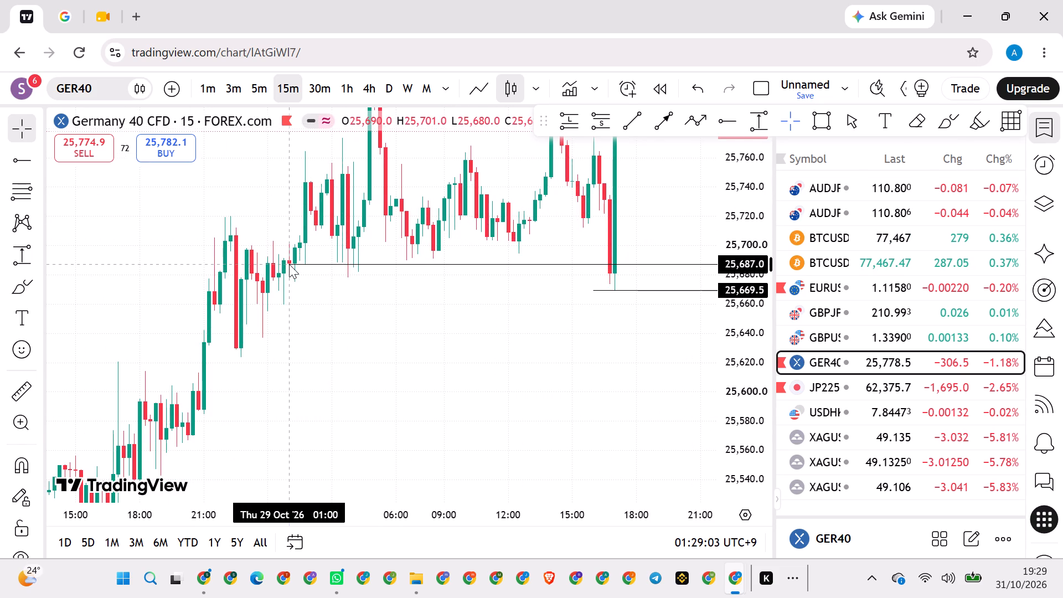
drag(289, 264, 288, 263)
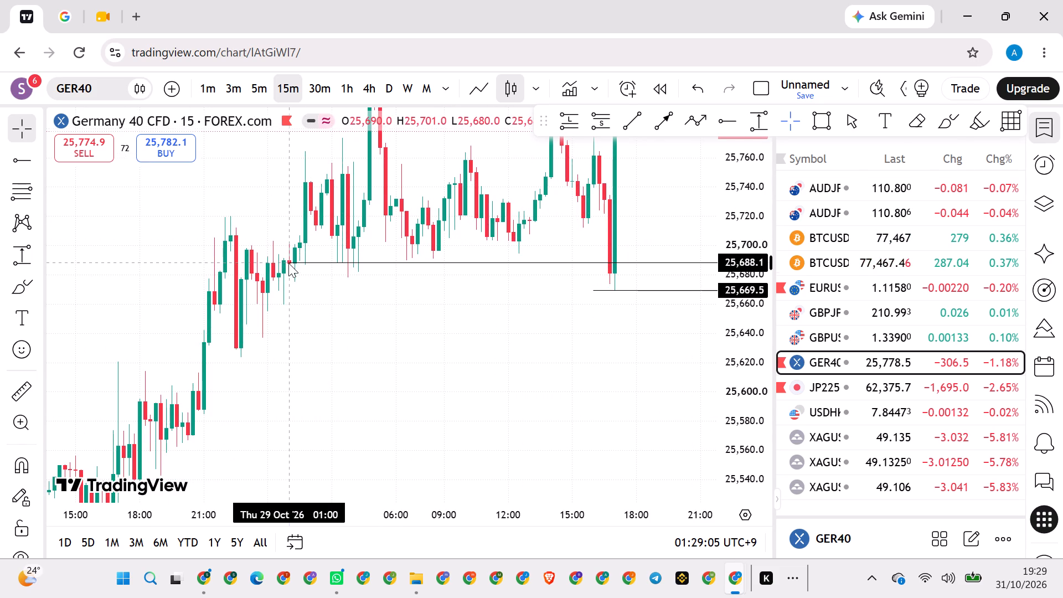
drag(288, 263, 272, 277)
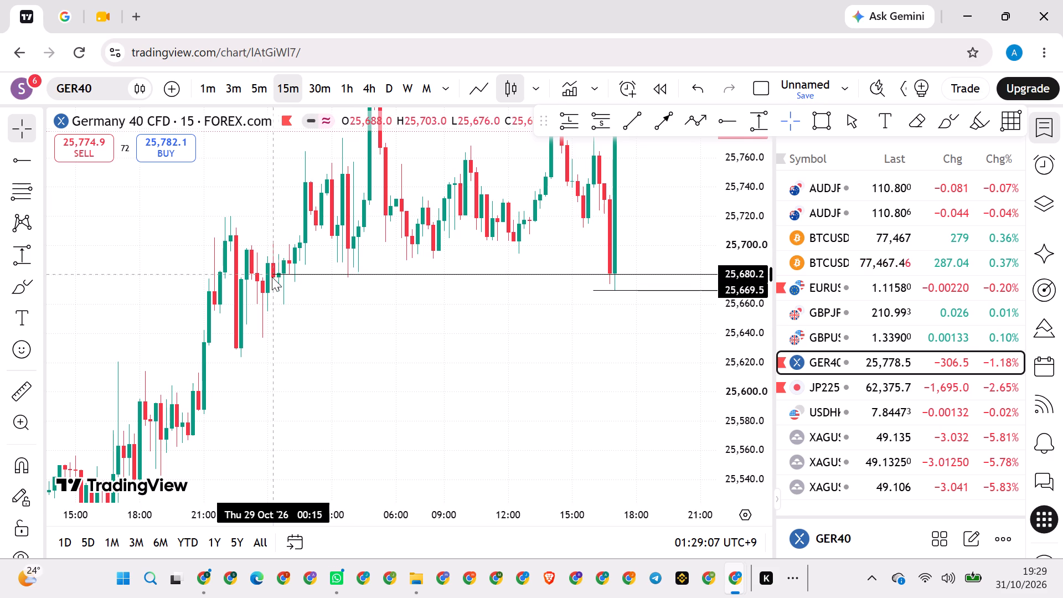
drag(272, 277, 278, 292)
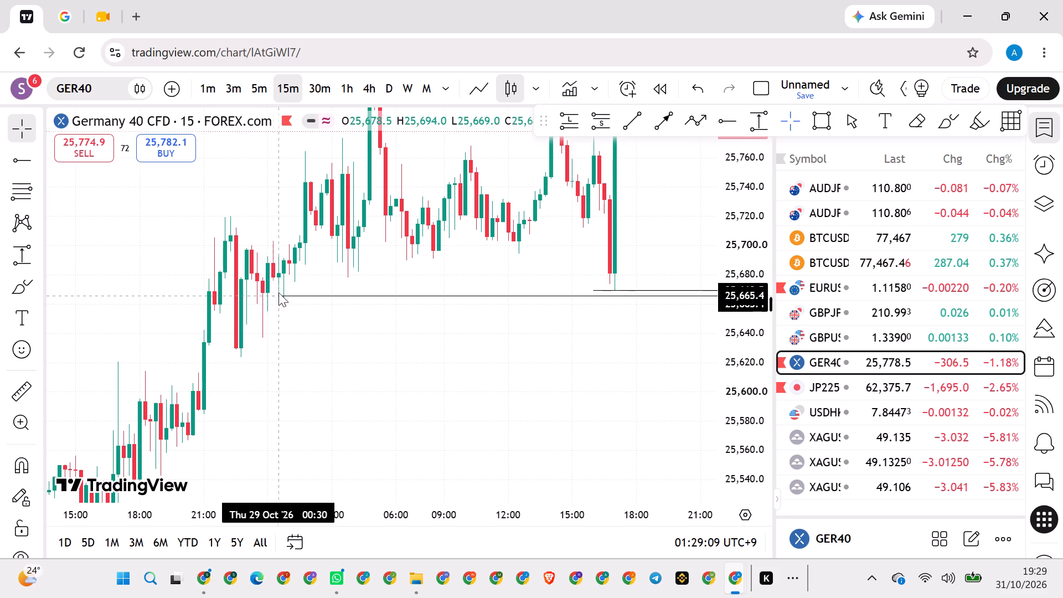
drag(278, 292, 291, 263)
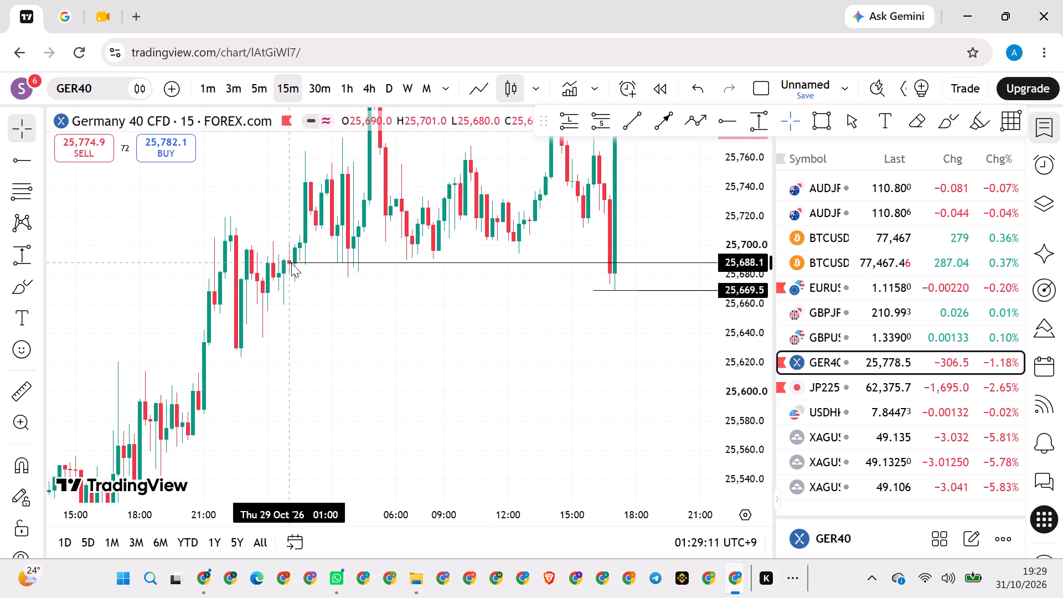
drag(291, 263, 298, 263)
Change the moved horizontal ray's line colour from black to orange.
click(668, 148)
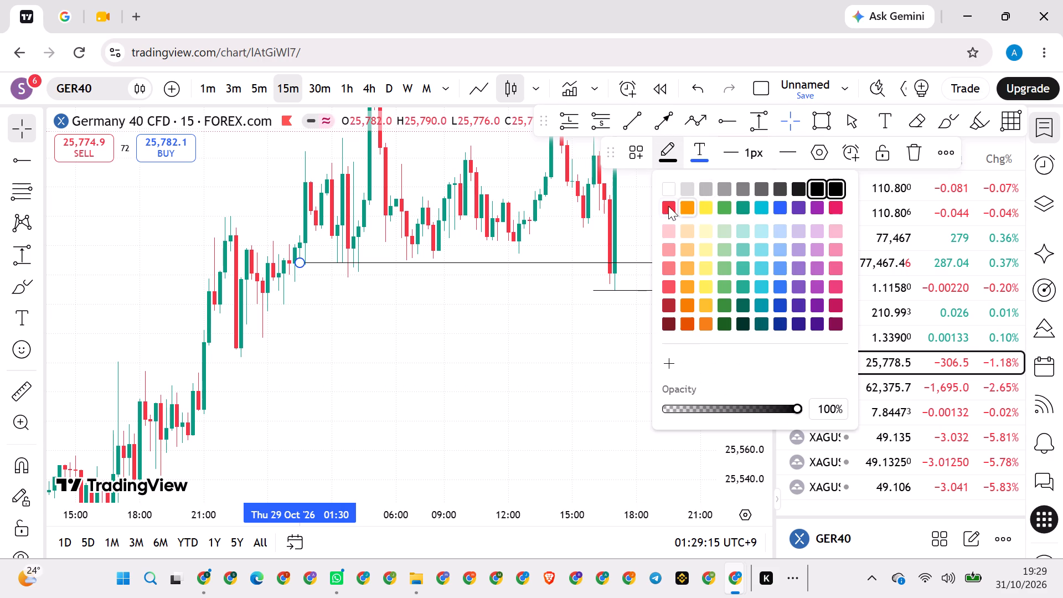
click(687, 202)
click(590, 350)
Examine the orange and black support rays against GER40's short position and the latest candles on the 15-minute timeframe.
scroll(597, 378, down, 20)
scroll(597, 378, down, 7)
drag(644, 386, 486, 379)
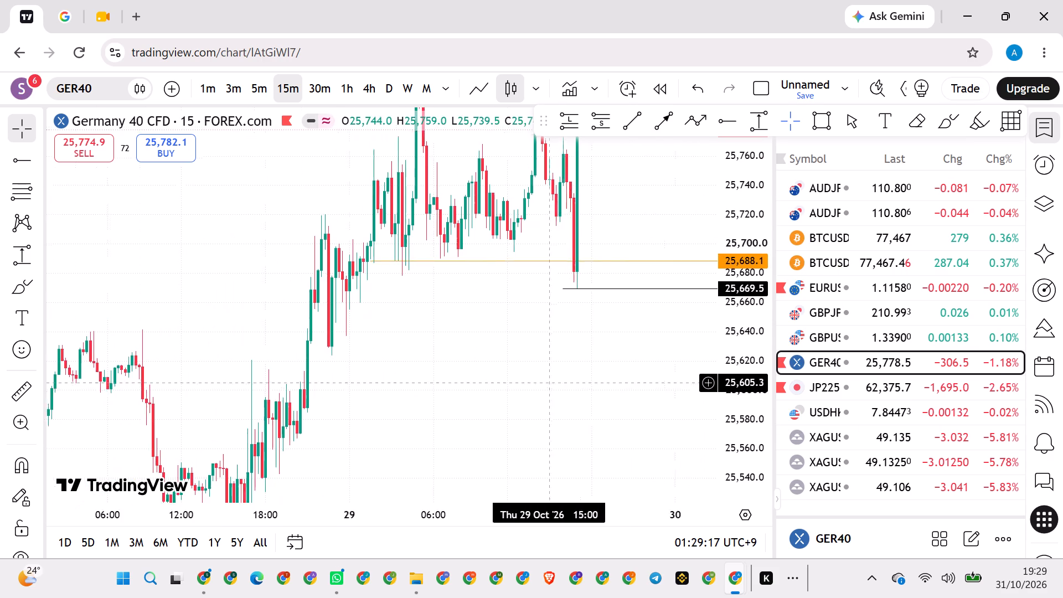
drag(486, 379, 308, 357)
drag(747, 212, 682, 496)
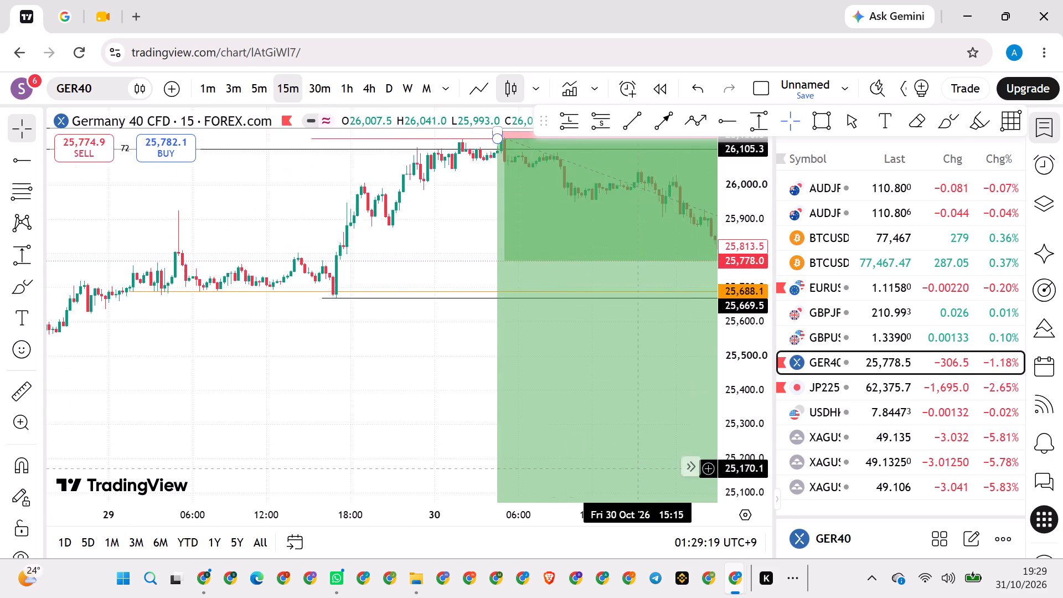
scroll(321, 374, down, 18)
scroll(352, 385, down, 4)
drag(493, 380, 89, 305)
drag(132, 286, 128, 292)
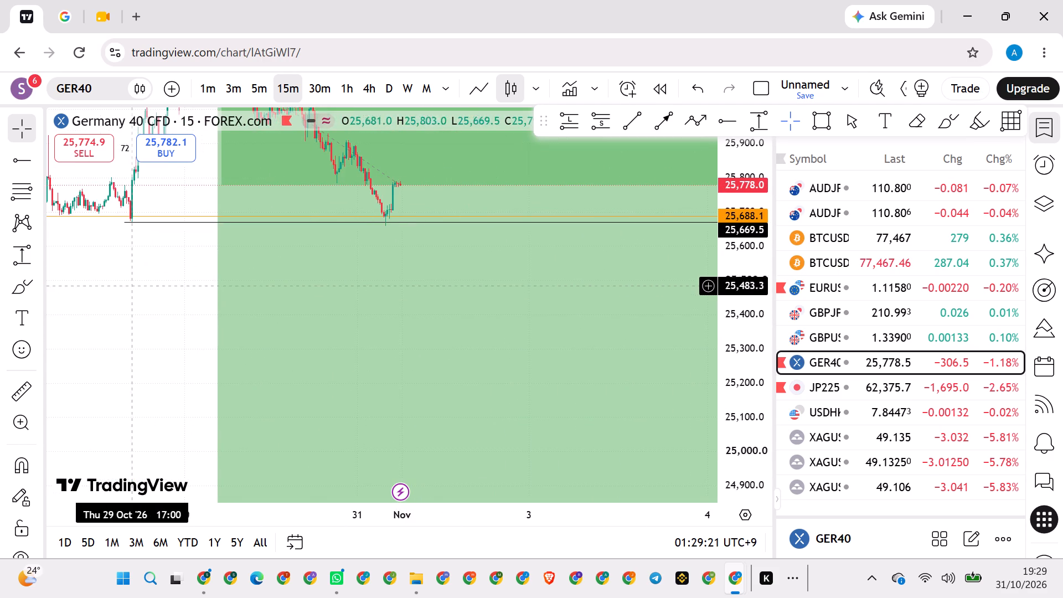
drag(128, 292, 164, 440)
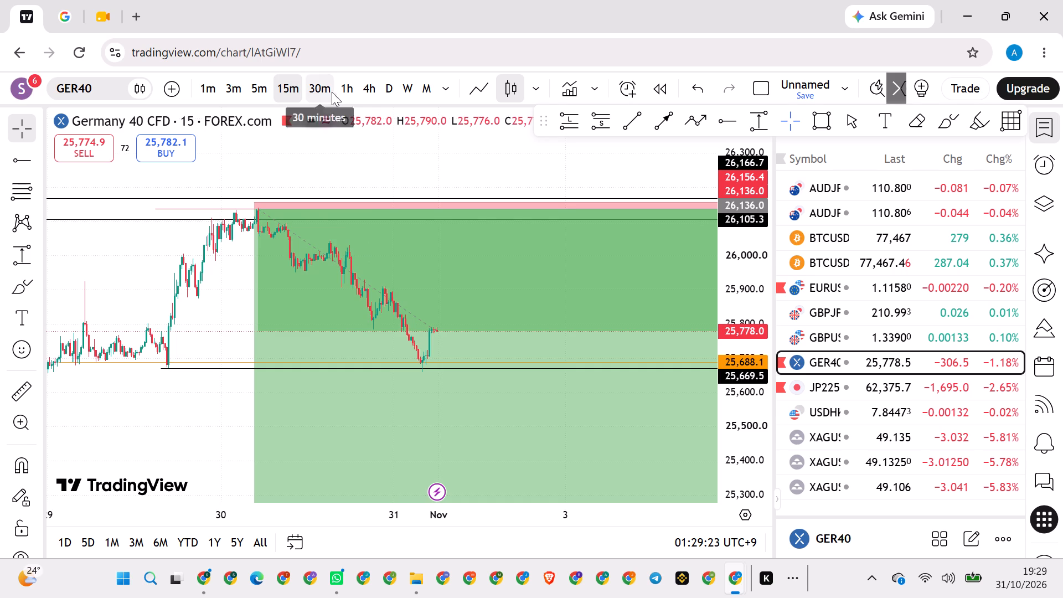
Examine GER40's short position and its marked levels above and below price on the daily timeframe.
click(342, 90)
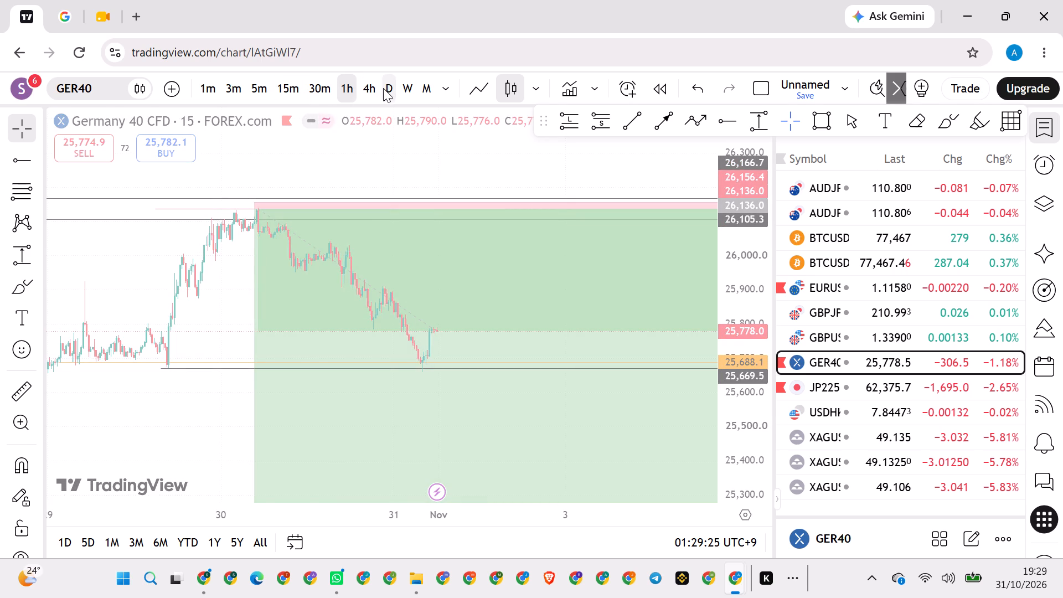
click(383, 88)
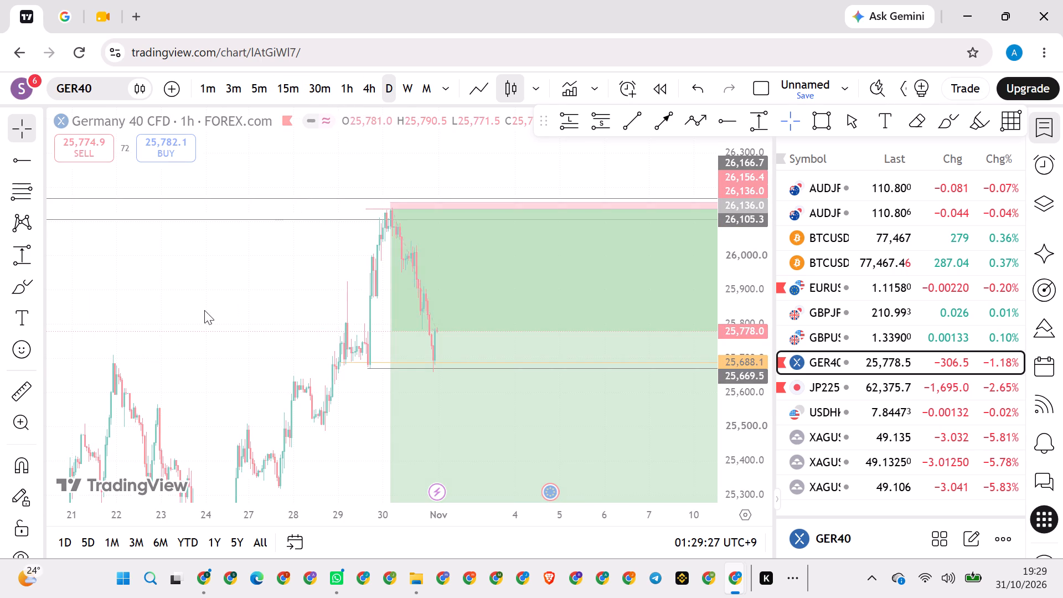
drag(154, 335, 374, 308)
scroll(336, 279, up, 20)
scroll(336, 279, up, 20)
scroll(336, 279, up, 20)
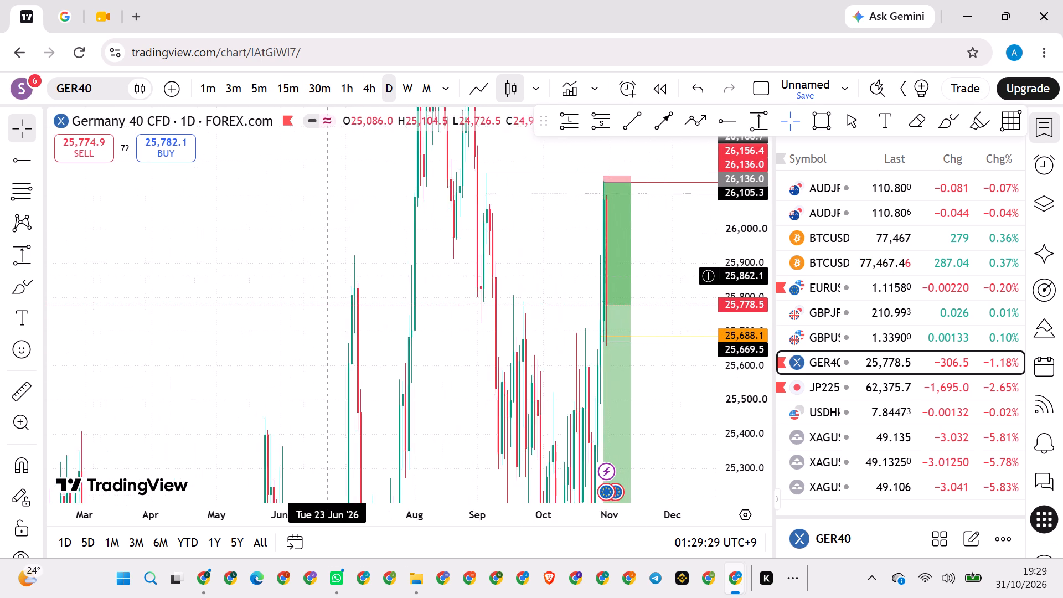
scroll(327, 276, down, 20)
scroll(327, 276, down, 20)
scroll(327, 276, down, 3)
scroll(327, 276, up, 15)
scroll(329, 279, down, 15)
scroll(329, 279, up, 20)
scroll(329, 279, up, 1)
drag(734, 233, 670, 445)
drag(569, 388, 654, 355)
scroll(749, 328, up, 12)
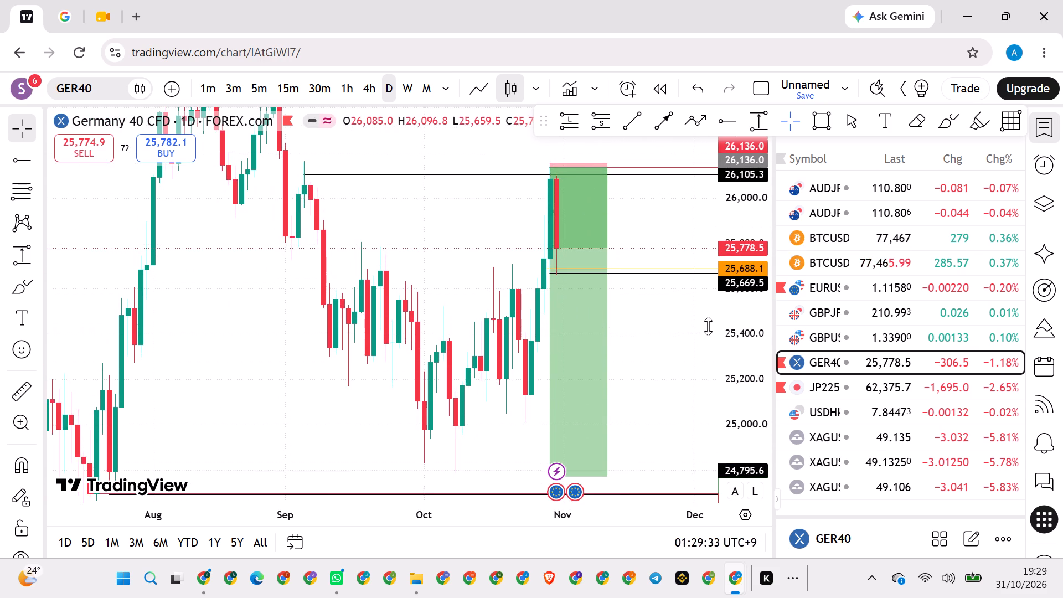
scroll(609, 326, up, 17)
drag(740, 223, 699, 378)
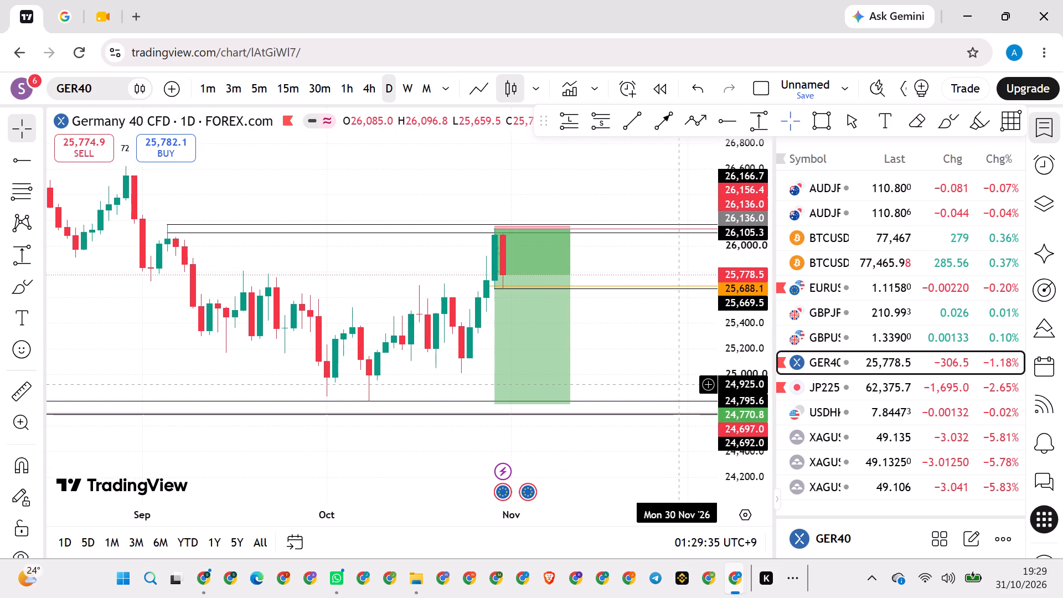